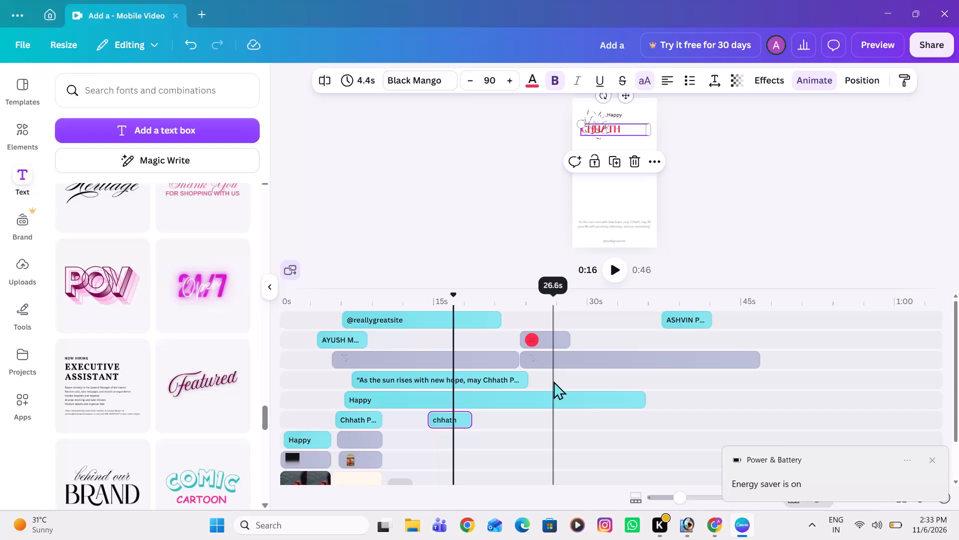
Examine the video frames around 26 to 30 s, stepping back and forth along the long "Happy" text clip.
left_click(553, 381)
left_click(552, 399)
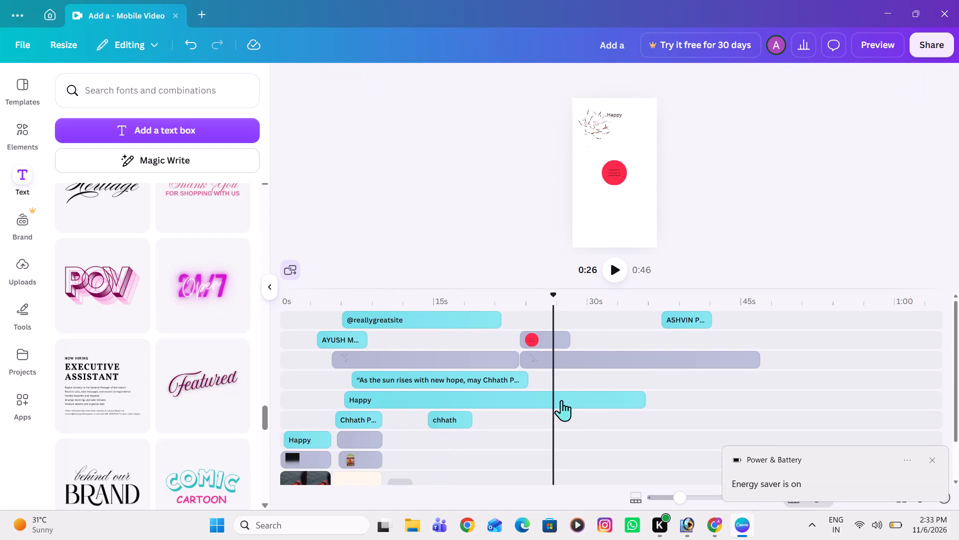
left_click(593, 404)
key("Right")
key("Right")
key("Right")
key("Right")
key("Right")
key("Right")
key("Right")
key("Right")
key("Right")
key("Right")
key("Right")
key("Right")
key("Right")
key("Right")
key("Right")
key("Right")
key("Right")
key("Right")
key("Right")
key("Right")
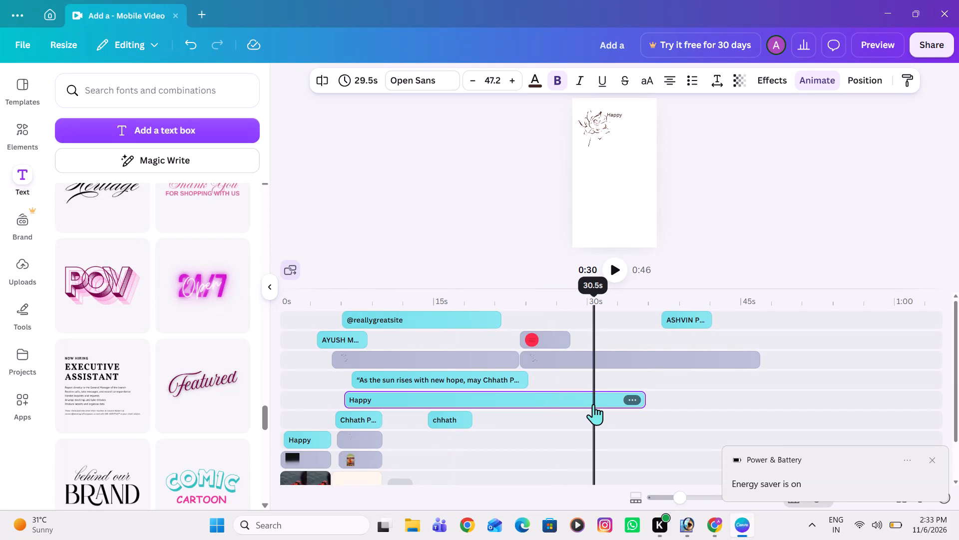
key("Left")
key("Left")
key("Left")
key("Left")
key("Left")
key("Left")
key("Left")
key("Left")
key("Left")
key("Left")
key("Left")
key("Left")
key("Left")
key("Left")
key("Left")
key("Left")
key("Left")
key("Left")
key("Left")
key("Left")
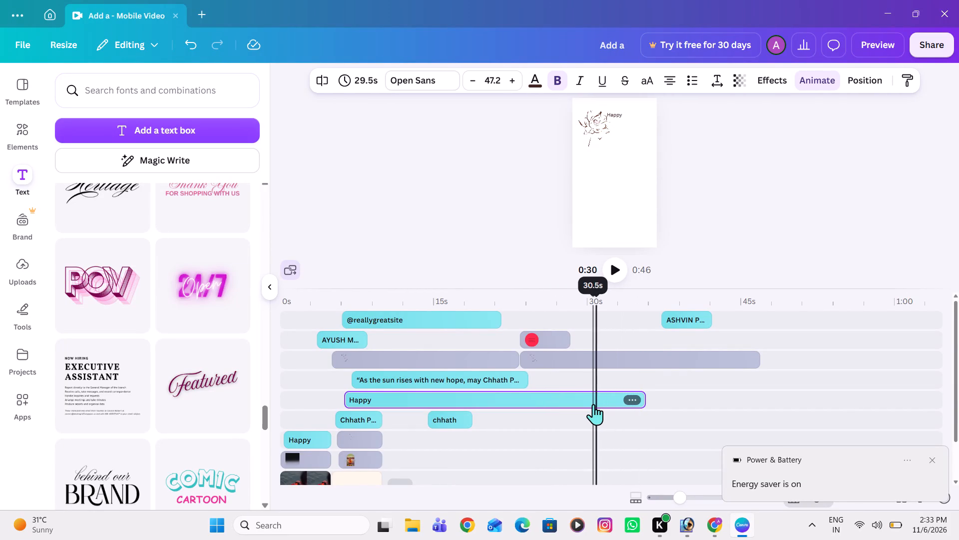
key("Right")
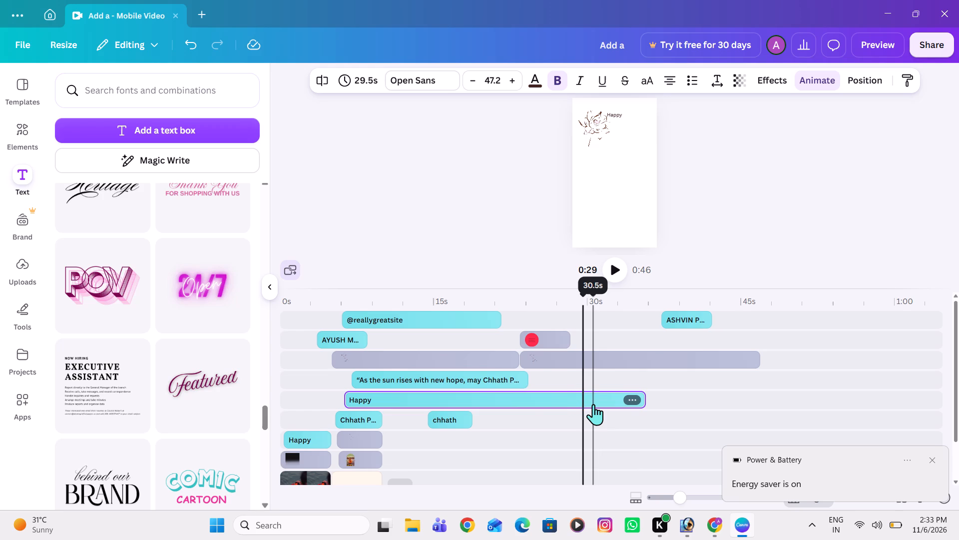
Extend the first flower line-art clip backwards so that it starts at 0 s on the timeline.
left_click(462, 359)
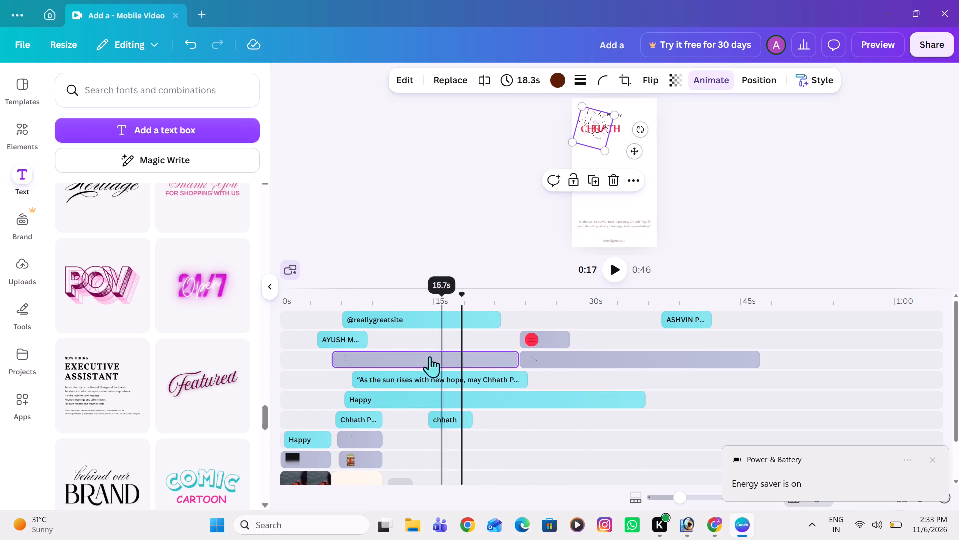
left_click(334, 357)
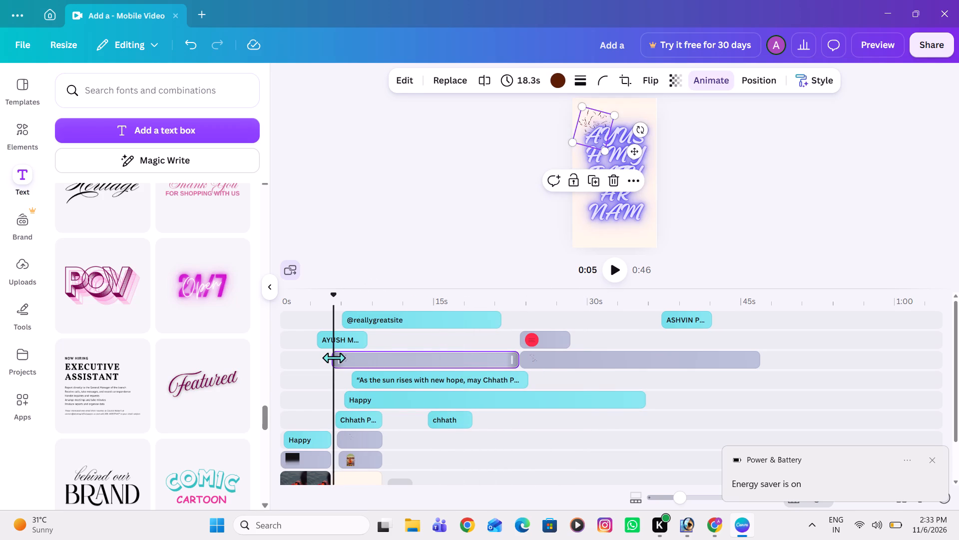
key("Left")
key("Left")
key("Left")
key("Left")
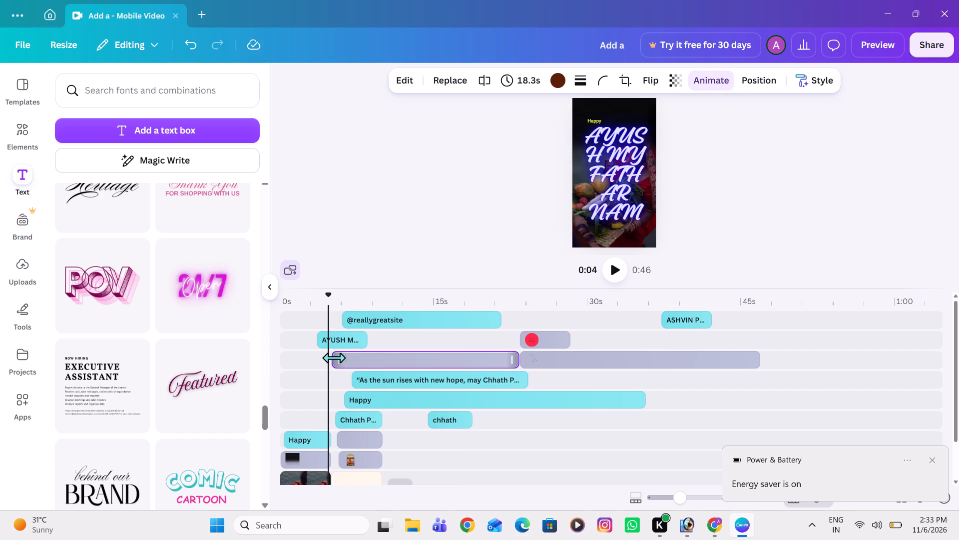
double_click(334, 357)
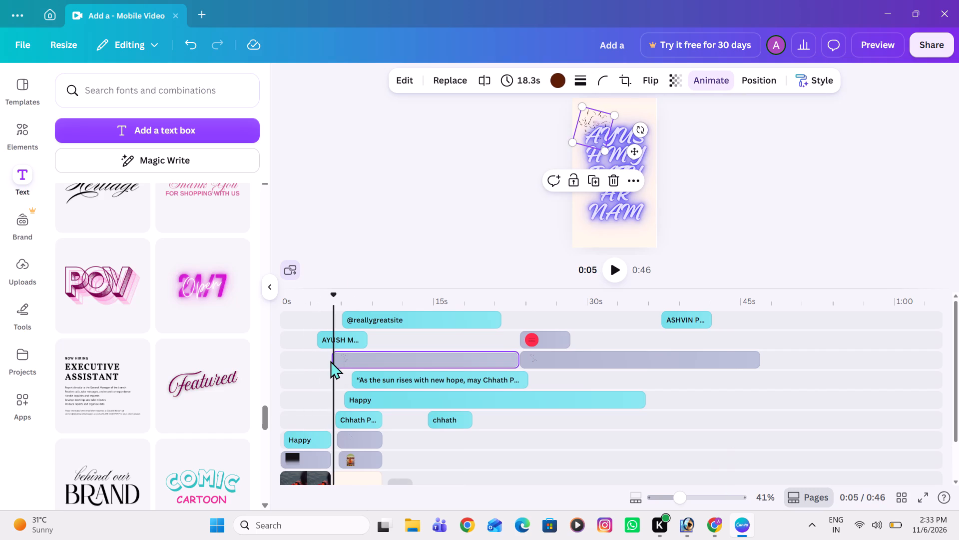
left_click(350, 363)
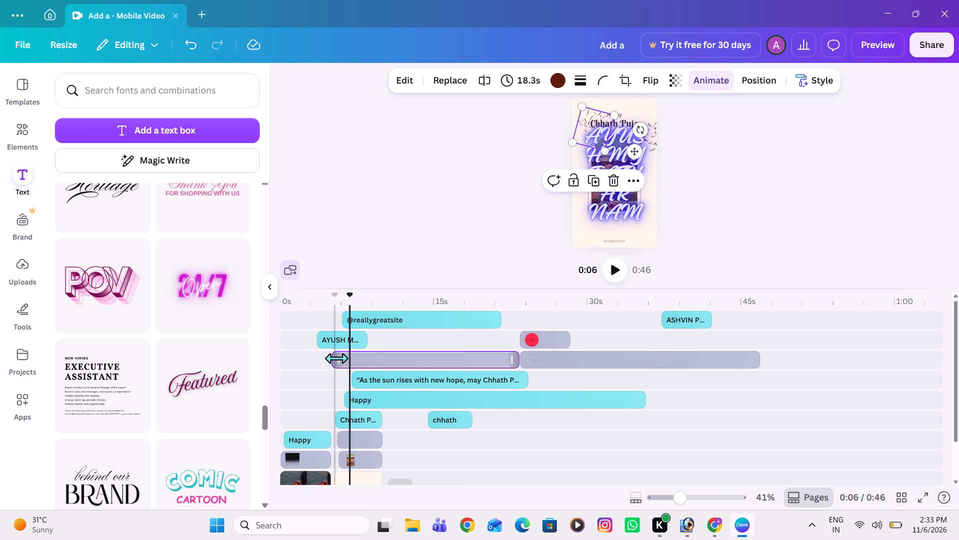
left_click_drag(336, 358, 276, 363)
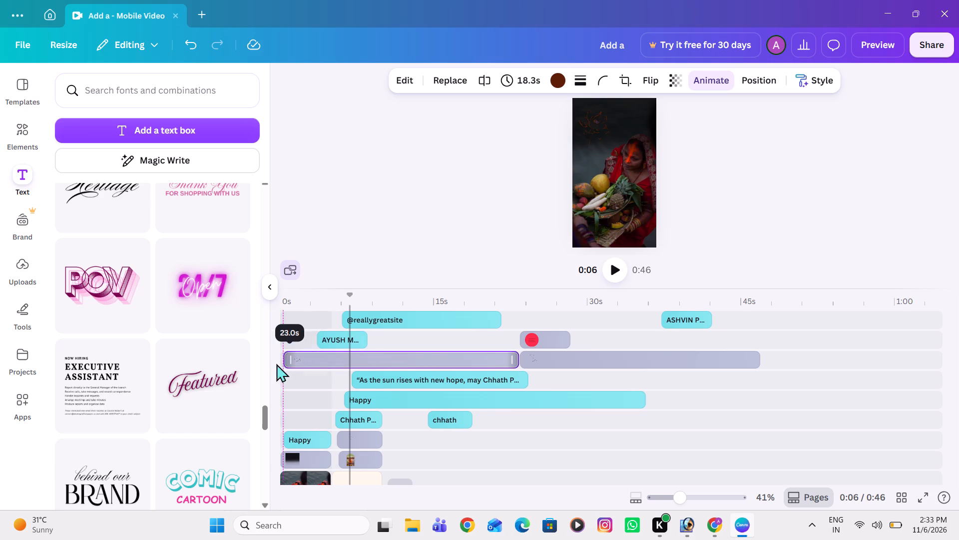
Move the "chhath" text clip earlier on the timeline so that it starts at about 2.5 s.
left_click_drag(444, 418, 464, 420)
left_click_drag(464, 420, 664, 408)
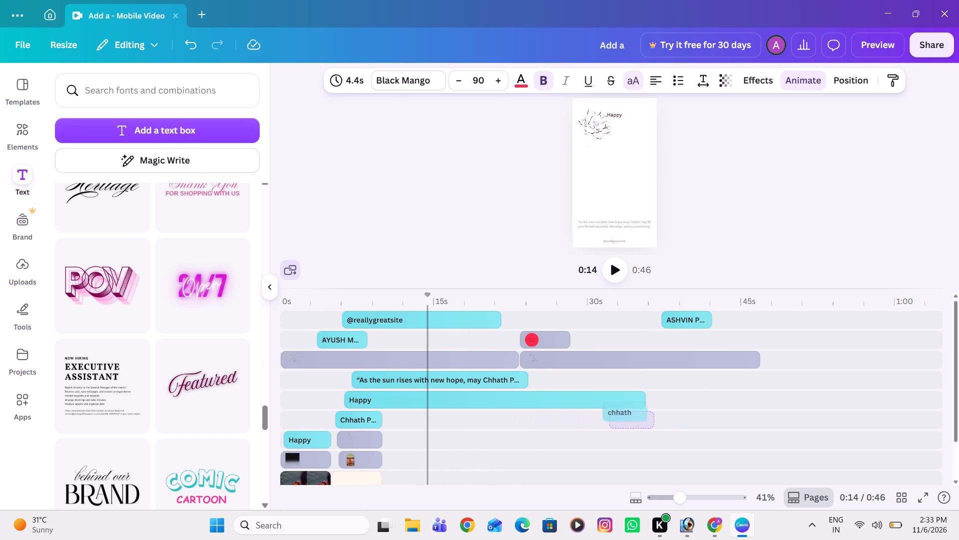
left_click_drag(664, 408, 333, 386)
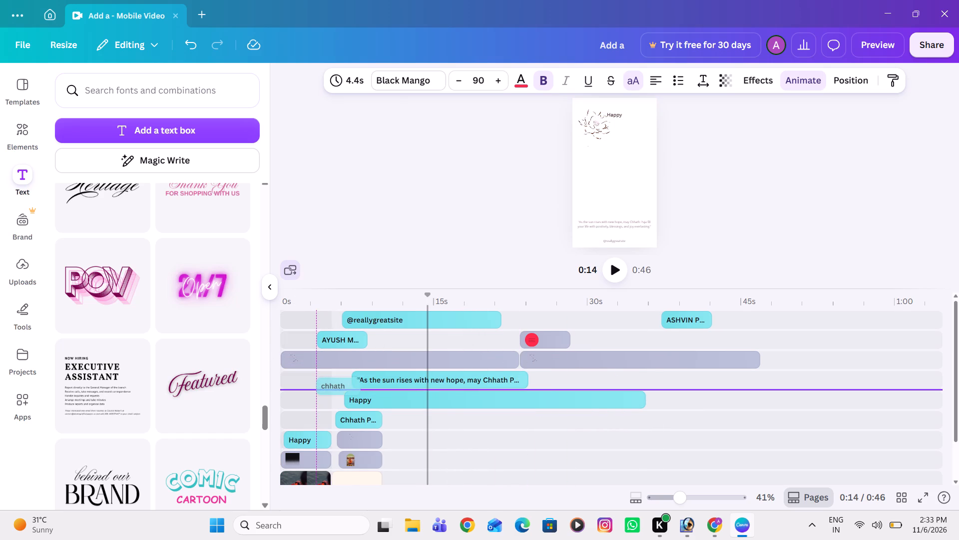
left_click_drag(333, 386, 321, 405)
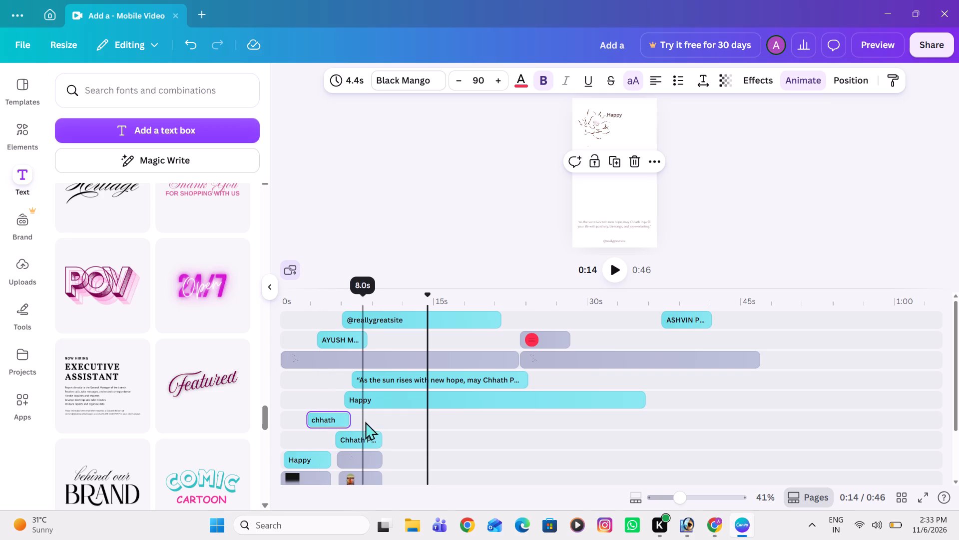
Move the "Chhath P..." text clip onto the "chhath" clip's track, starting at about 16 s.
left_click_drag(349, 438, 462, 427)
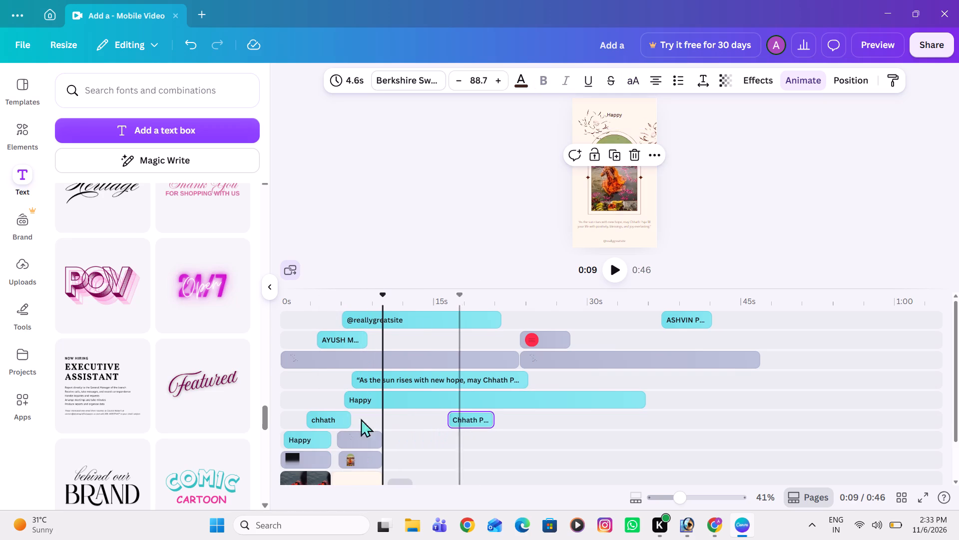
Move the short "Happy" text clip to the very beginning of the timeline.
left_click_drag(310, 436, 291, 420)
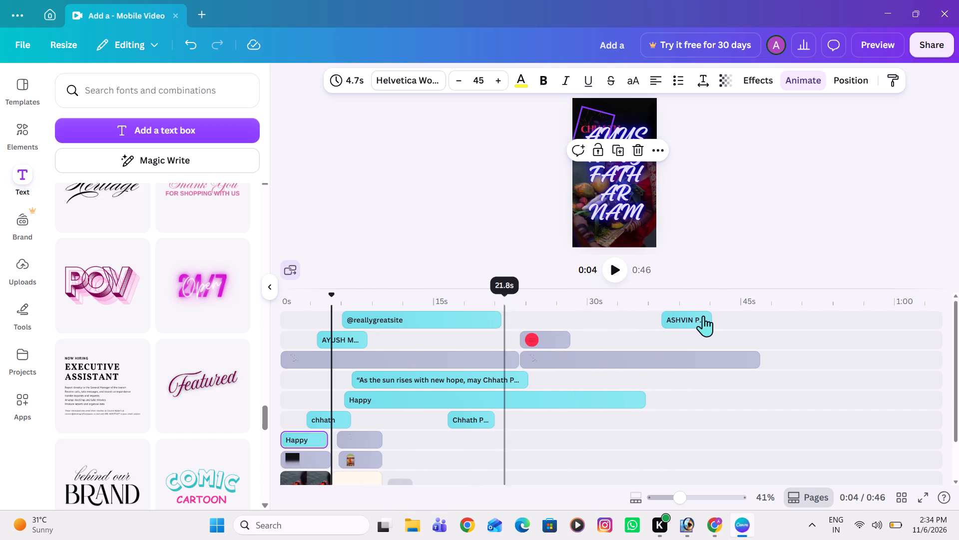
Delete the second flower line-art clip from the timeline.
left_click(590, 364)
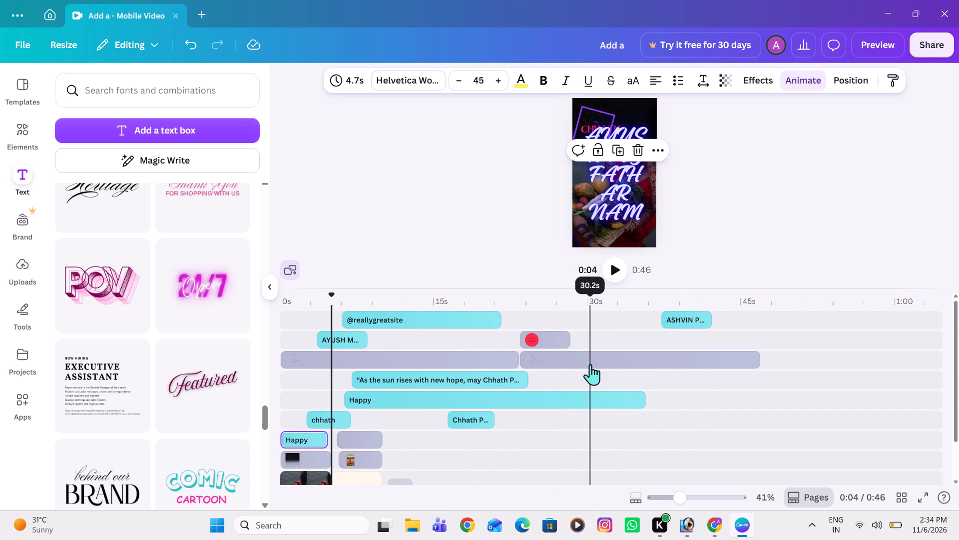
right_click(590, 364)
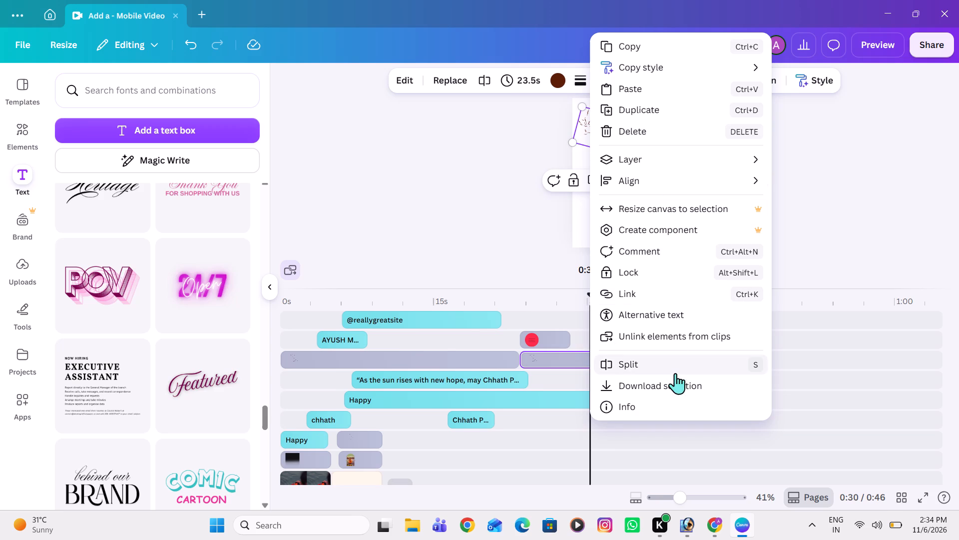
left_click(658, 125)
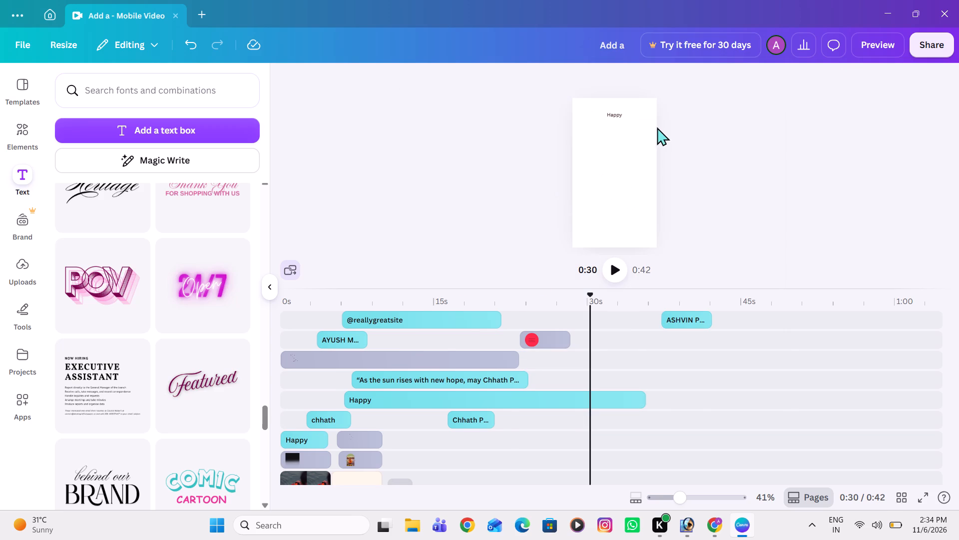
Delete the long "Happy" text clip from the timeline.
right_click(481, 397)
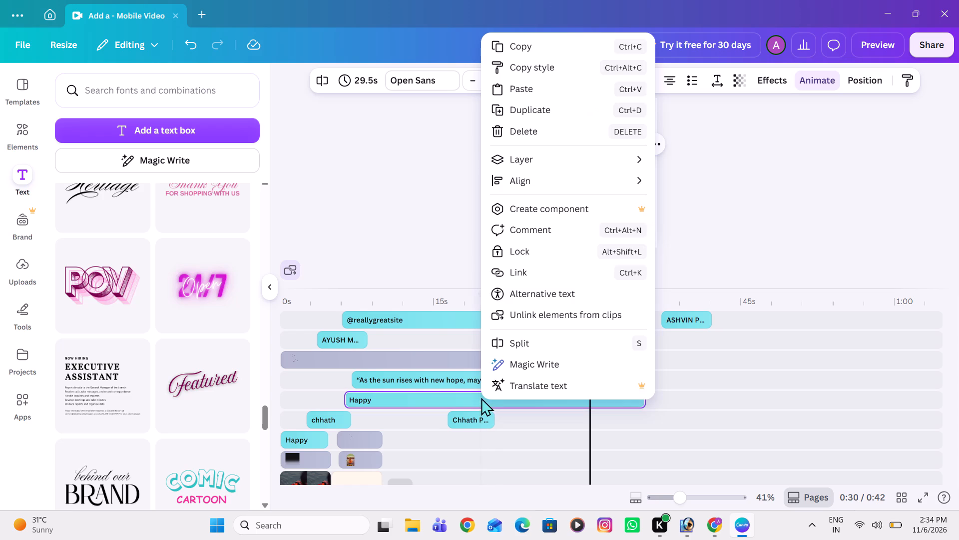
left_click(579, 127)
Clear all remaining clips and elements from the video, leaving an empty timeline.
right_click(579, 127)
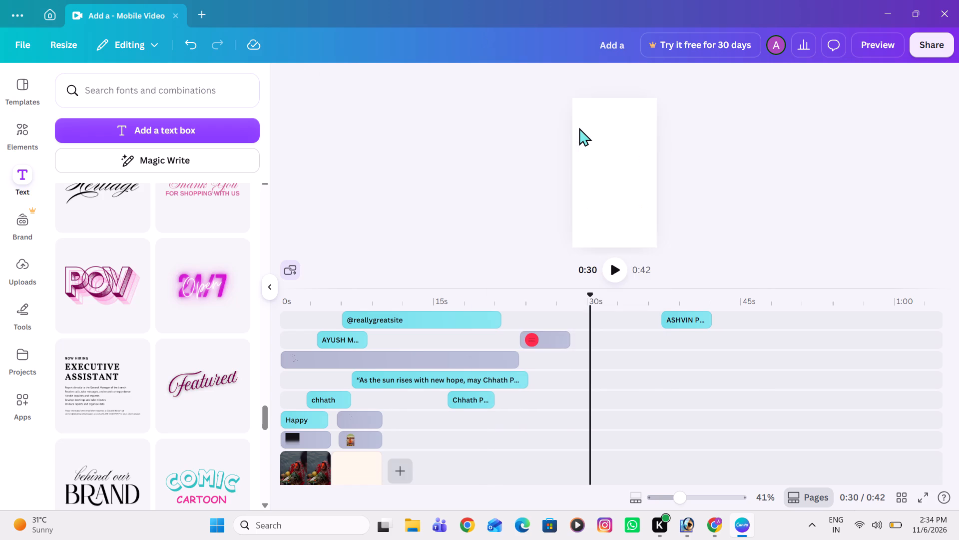
left_click(622, 254)
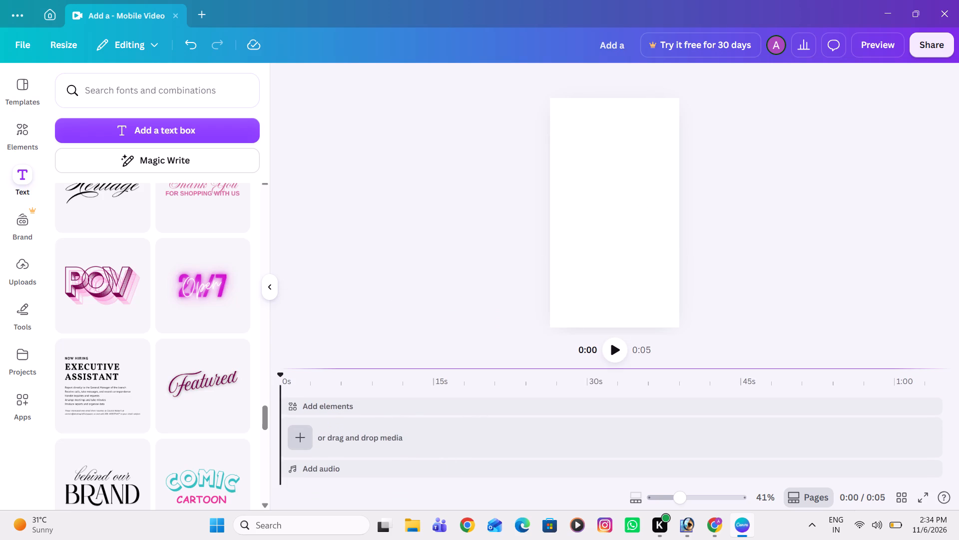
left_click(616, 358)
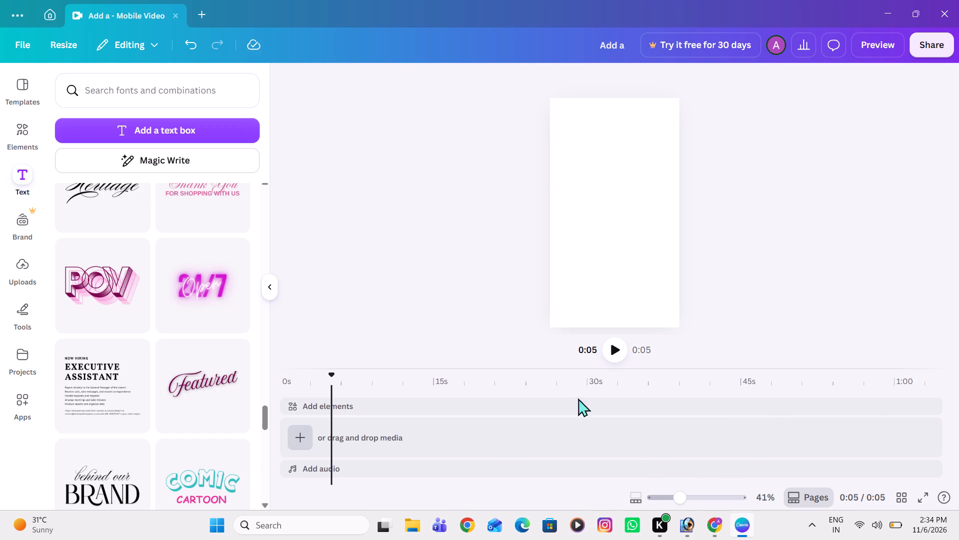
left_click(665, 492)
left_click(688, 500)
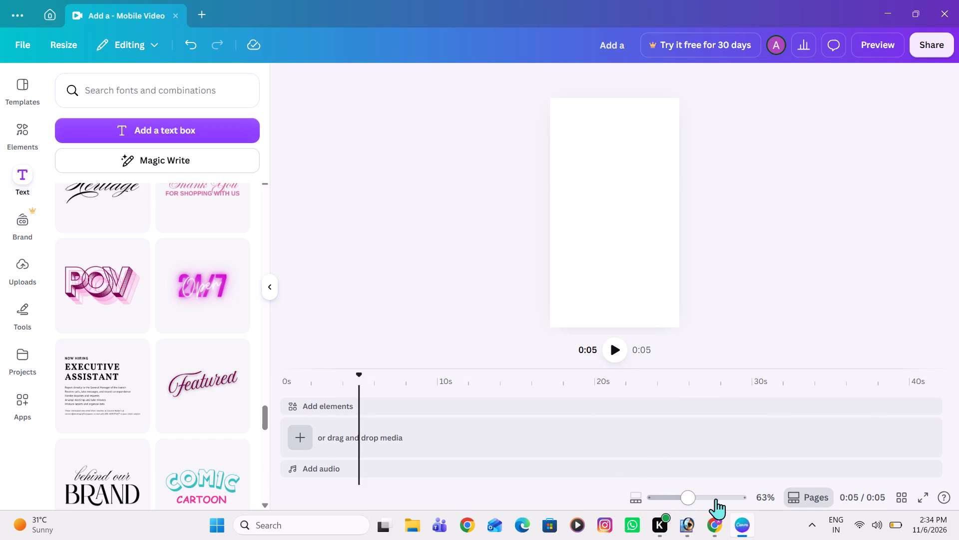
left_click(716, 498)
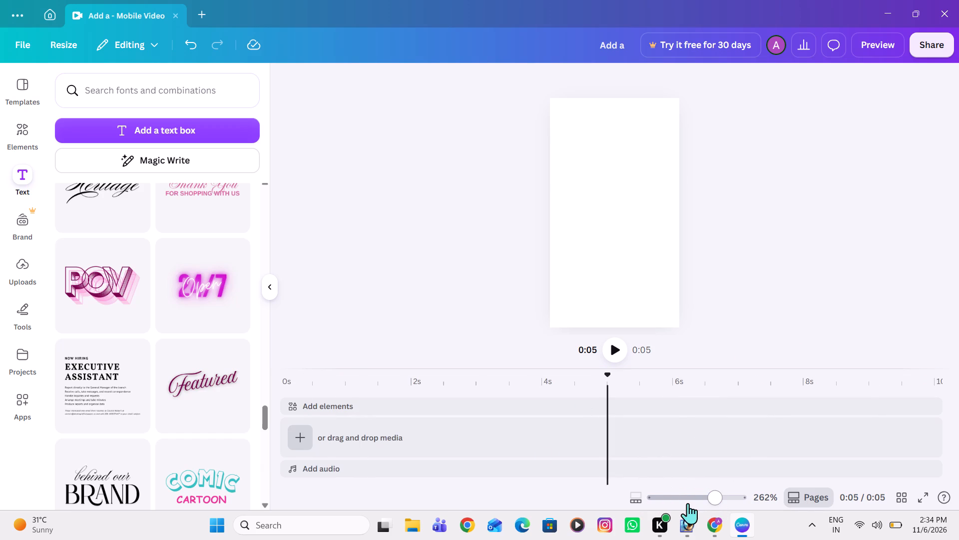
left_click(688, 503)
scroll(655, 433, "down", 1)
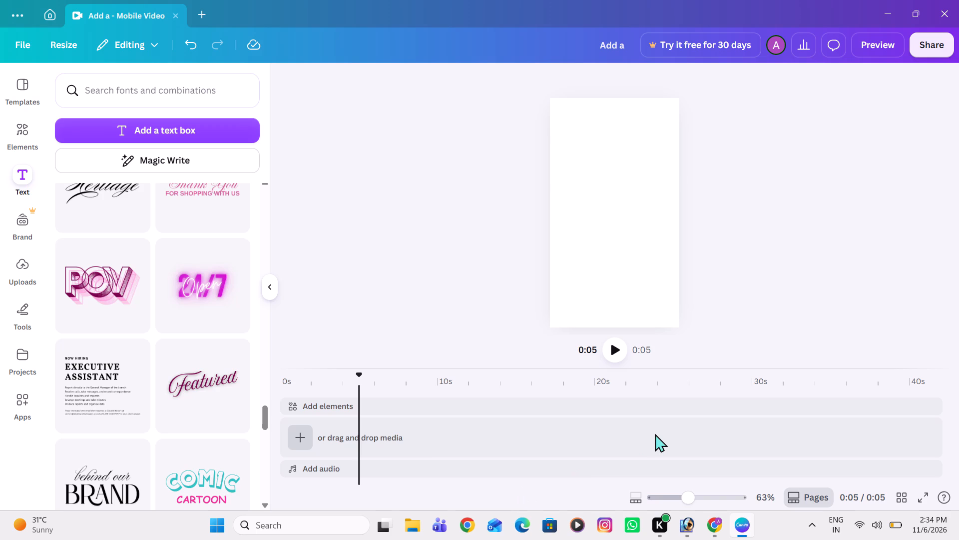
Add the dark Chhath Puja template with the woman holding a fruit basket from the "chhath puja" template results to the empty timeline.
left_click(301, 434)
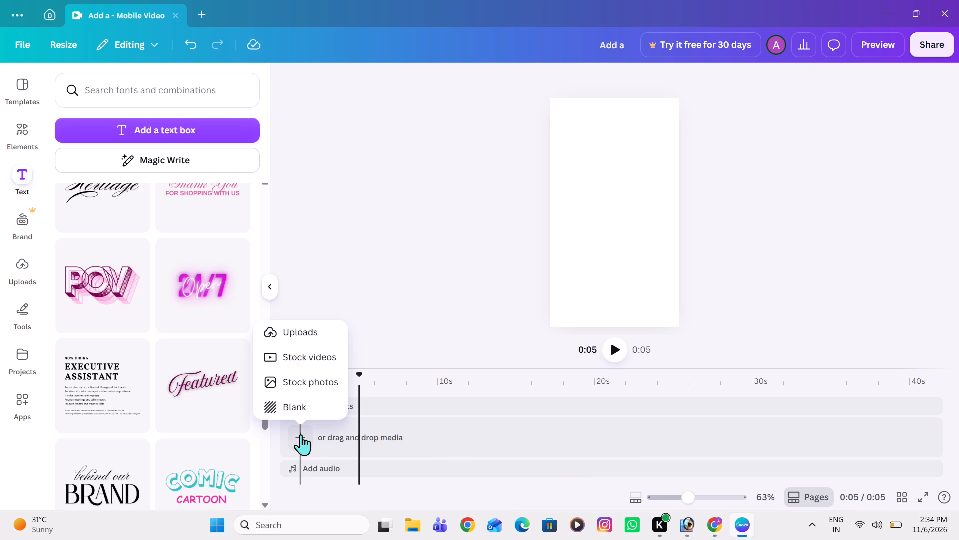
left_click(35, 98)
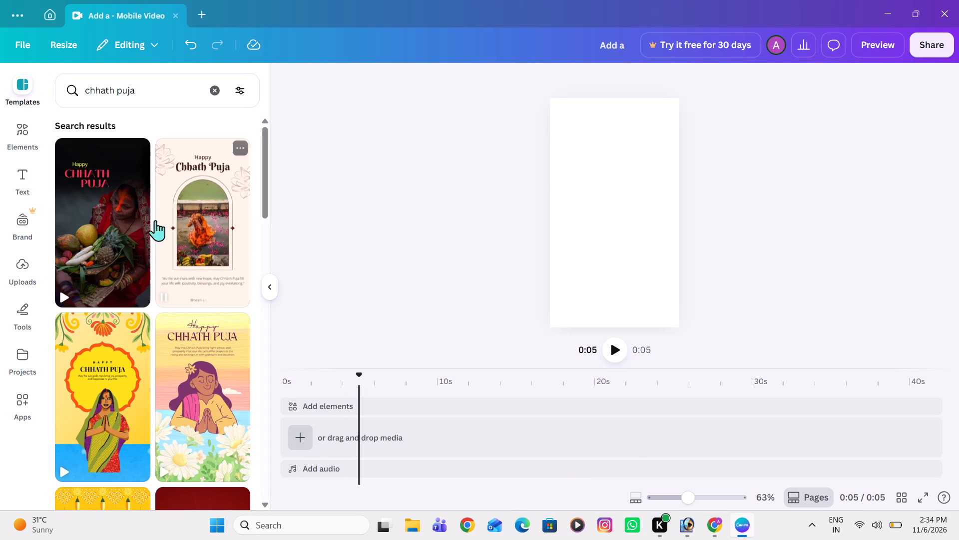
left_click_drag(109, 213, 415, 363)
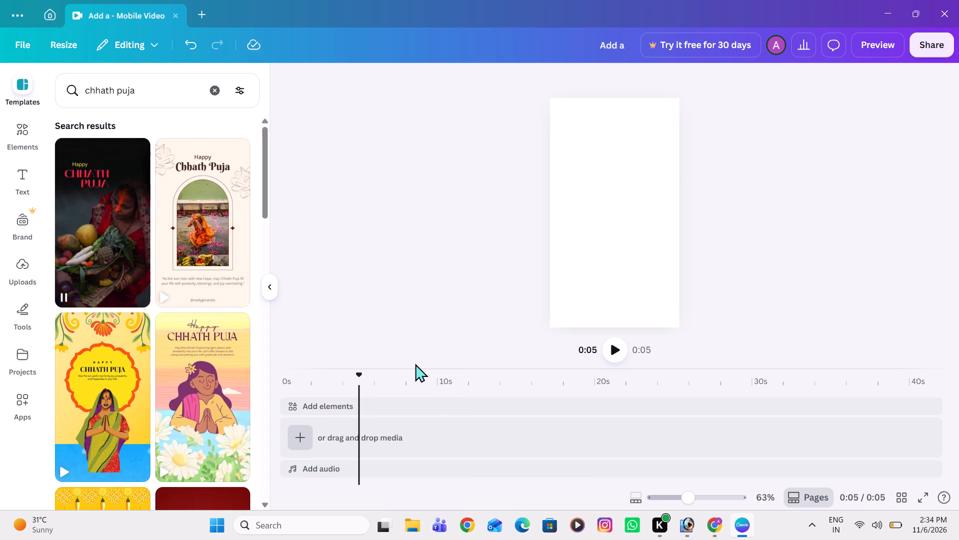
scroll(384, 427, "down", 3)
scroll(384, 427, "left", 1)
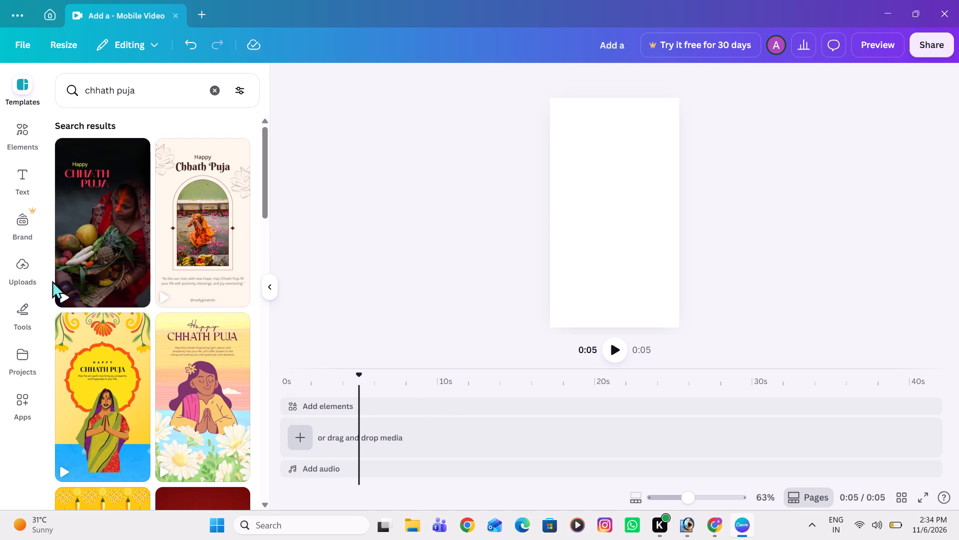
left_click_drag(81, 276, 264, 411)
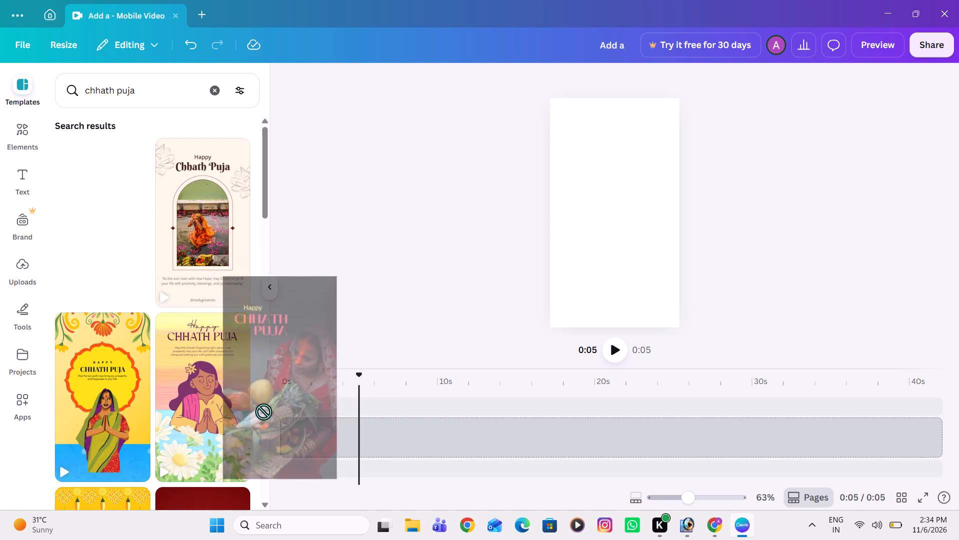
left_click_drag(264, 411, 272, 410)
left_click_drag(104, 249, 417, 427)
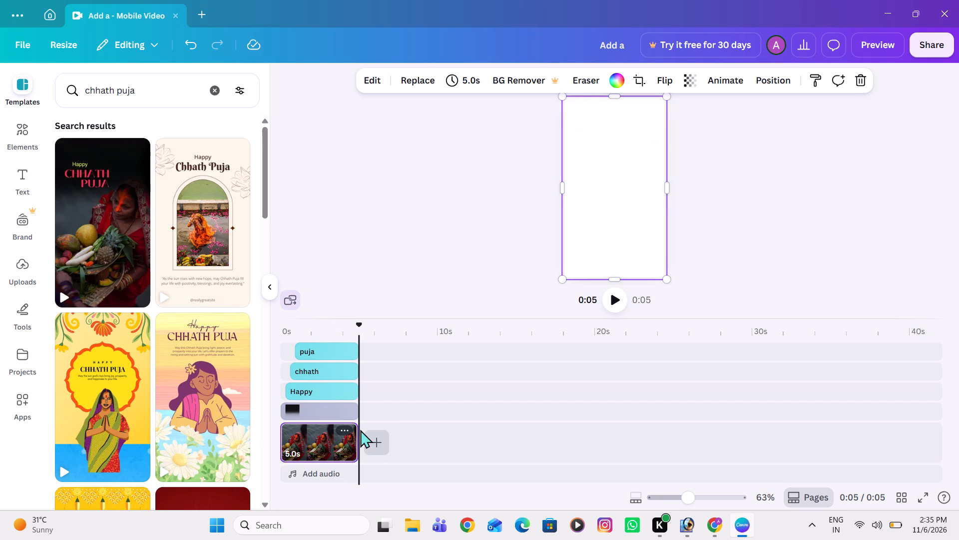
Play the newly added template video from the beginning to check its animation.
left_click(282, 432)
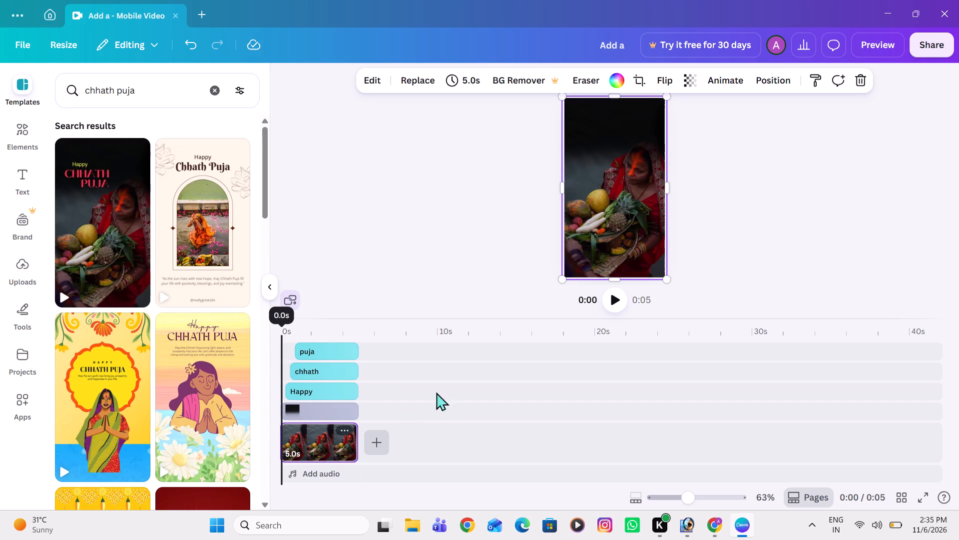
left_click(616, 308)
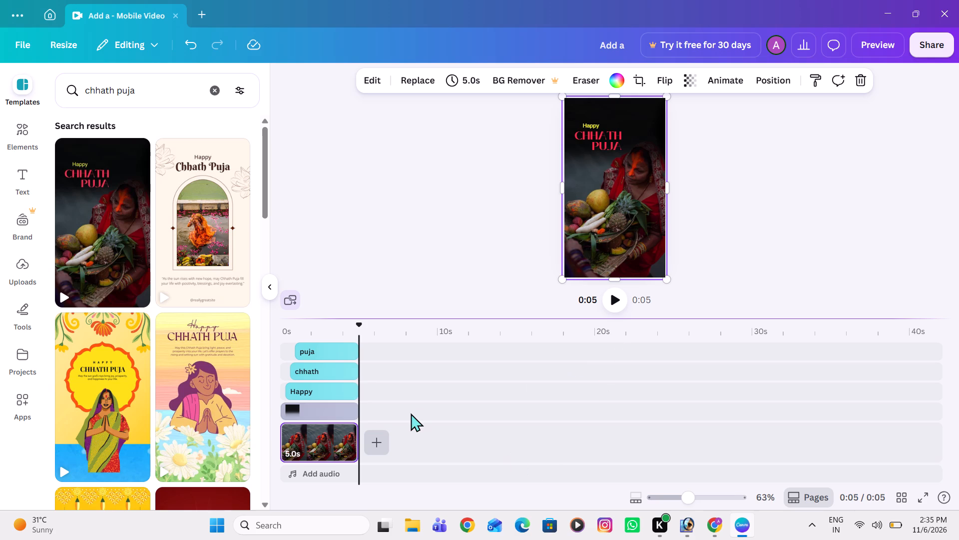
scroll(411, 413, "down", 1)
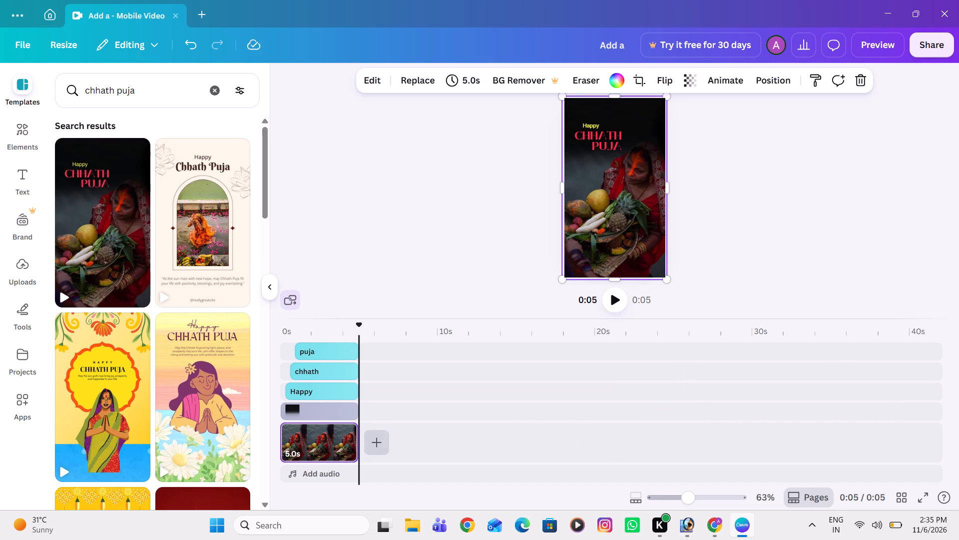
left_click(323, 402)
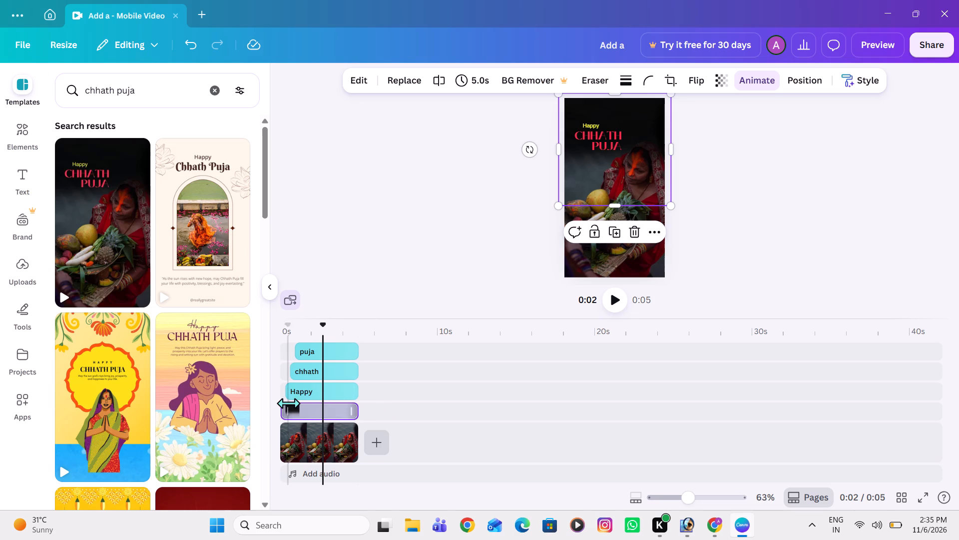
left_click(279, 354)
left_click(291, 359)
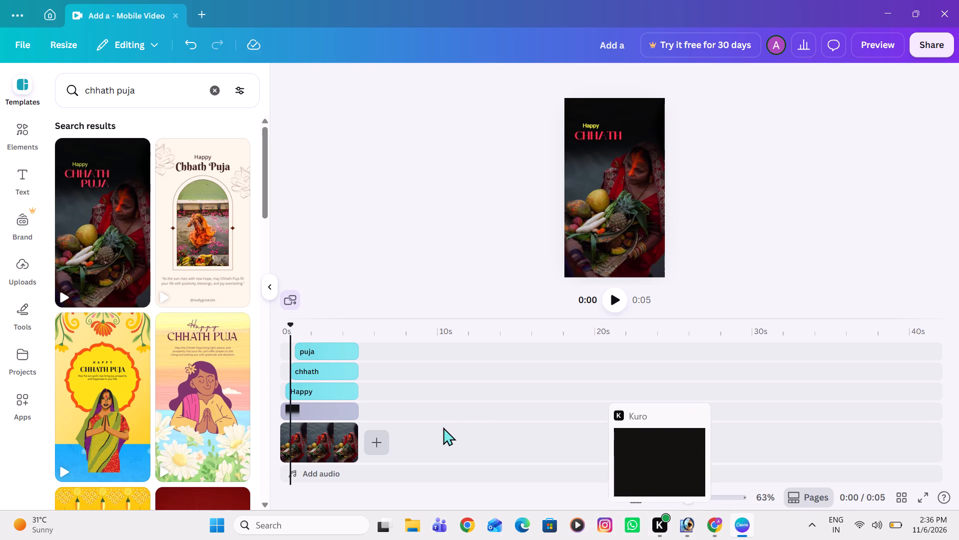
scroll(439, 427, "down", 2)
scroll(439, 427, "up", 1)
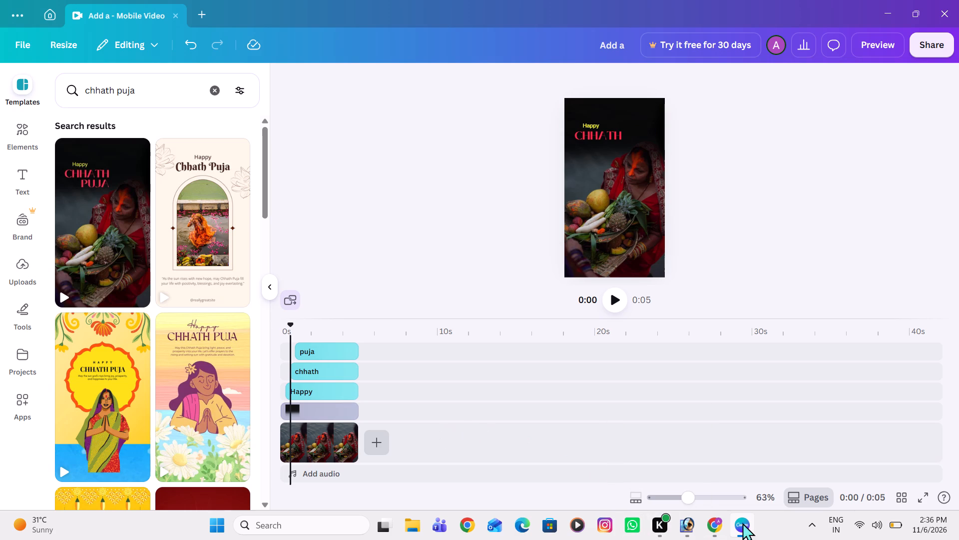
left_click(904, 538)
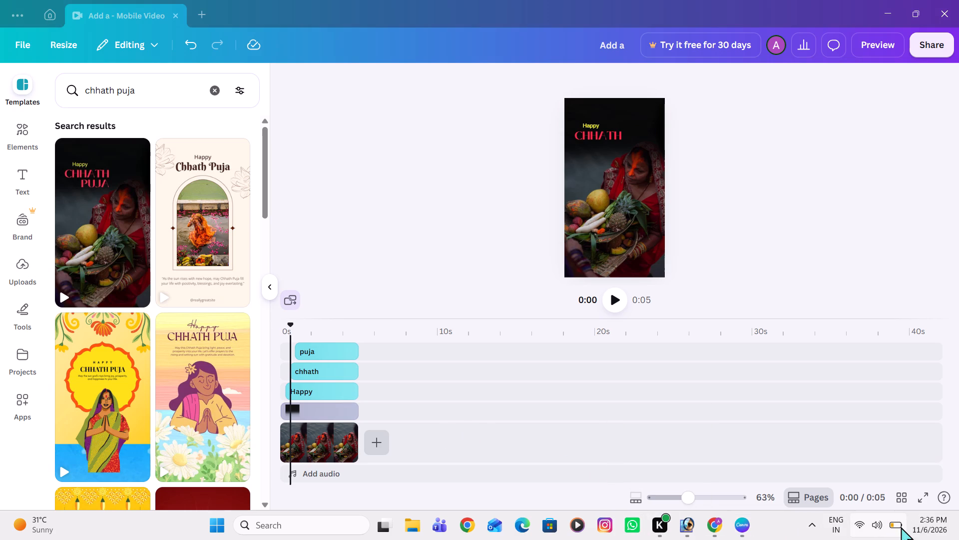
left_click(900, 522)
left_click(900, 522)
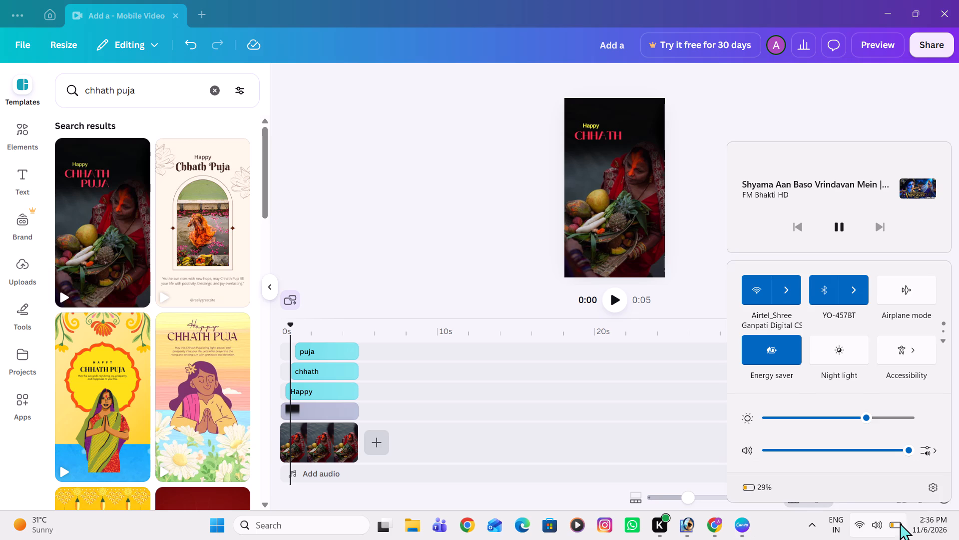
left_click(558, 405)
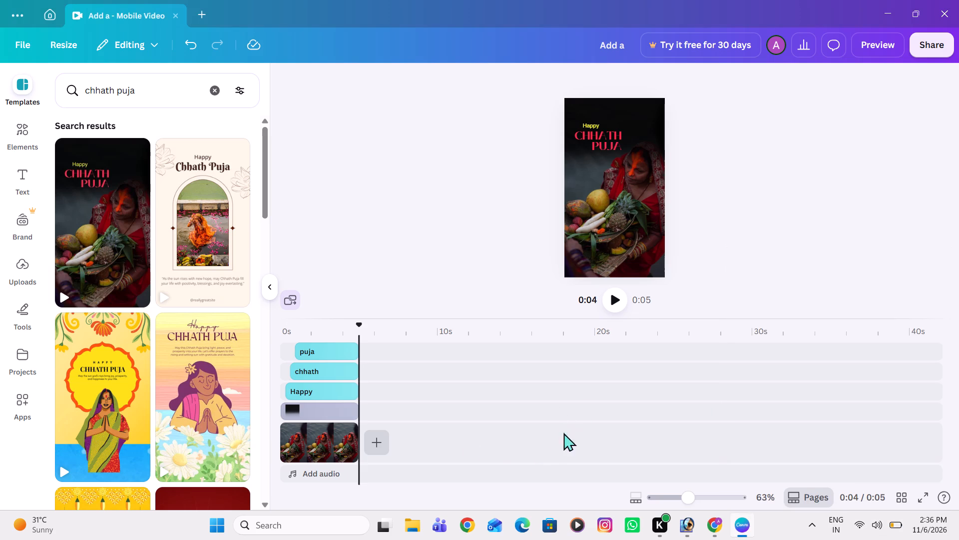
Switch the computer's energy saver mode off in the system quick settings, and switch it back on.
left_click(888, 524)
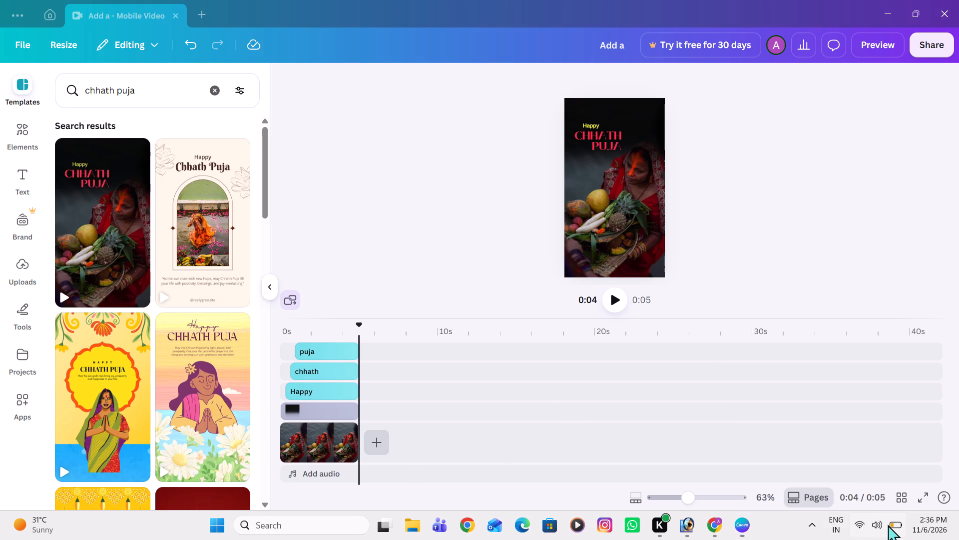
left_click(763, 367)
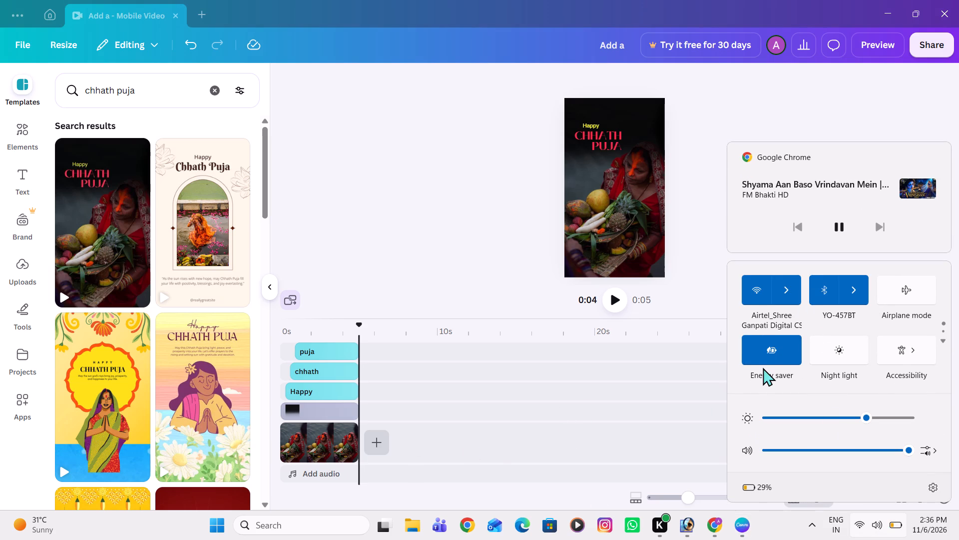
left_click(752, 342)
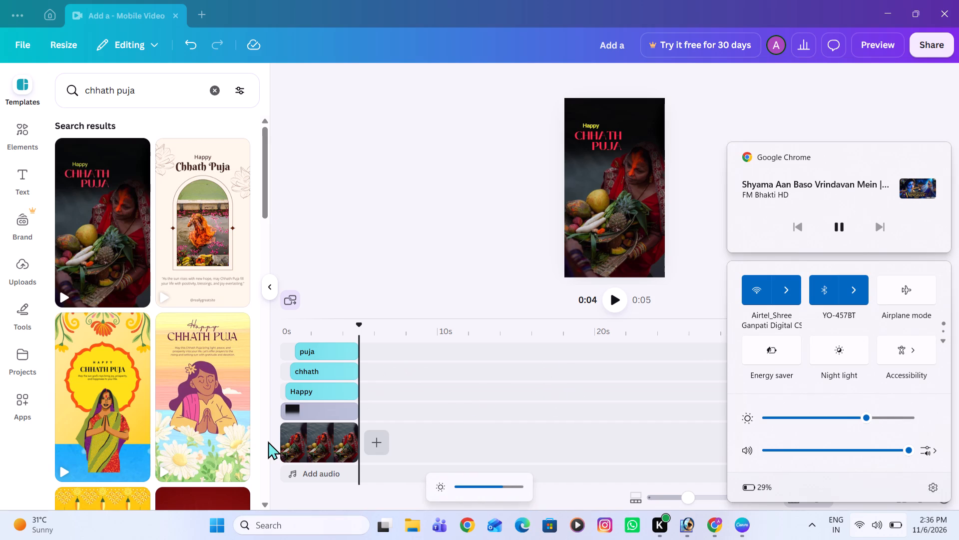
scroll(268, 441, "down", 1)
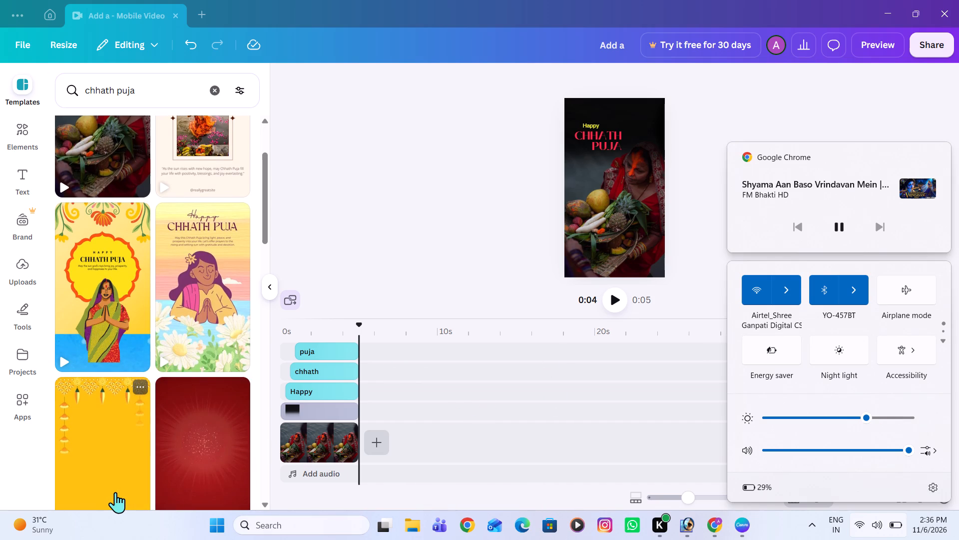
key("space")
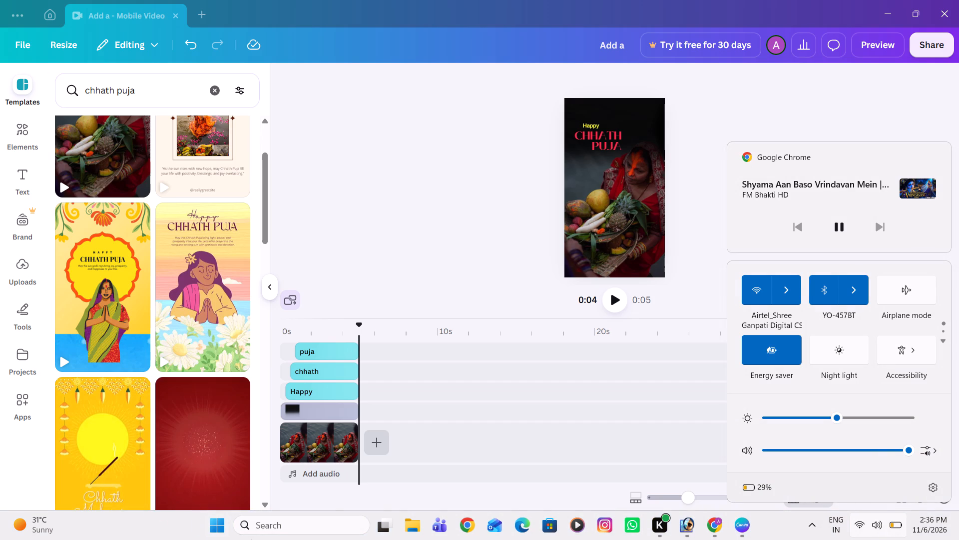
Lower the computer's system volume to a little over two-thirds of its range and return to the video editor.
left_click(879, 452)
scroll(432, 446, "down", 2)
left_click(868, 448)
scroll(529, 401, "down", 3)
left_click(636, 386)
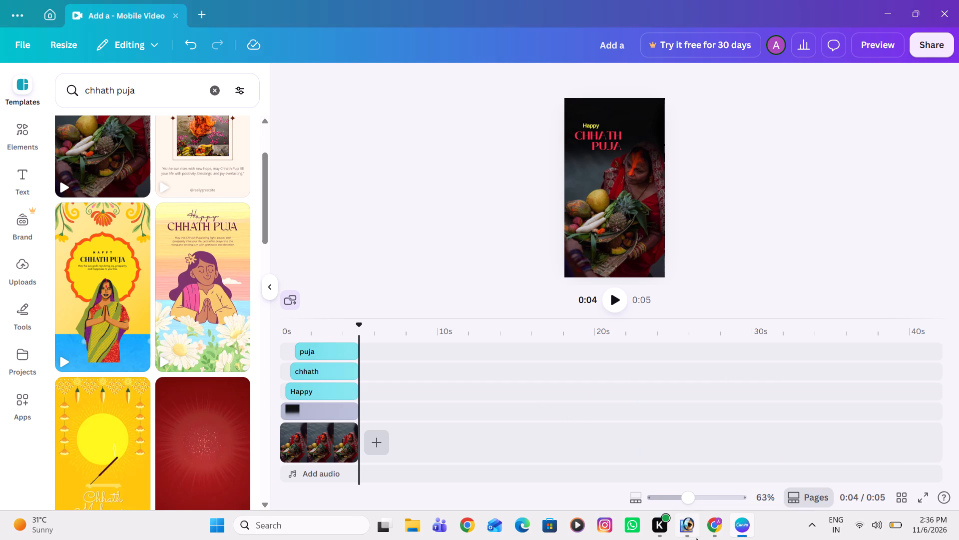
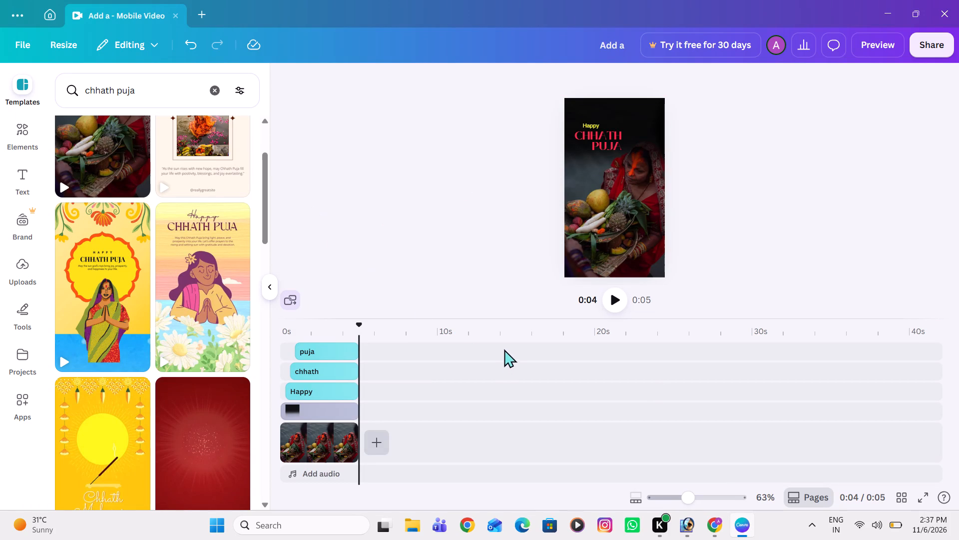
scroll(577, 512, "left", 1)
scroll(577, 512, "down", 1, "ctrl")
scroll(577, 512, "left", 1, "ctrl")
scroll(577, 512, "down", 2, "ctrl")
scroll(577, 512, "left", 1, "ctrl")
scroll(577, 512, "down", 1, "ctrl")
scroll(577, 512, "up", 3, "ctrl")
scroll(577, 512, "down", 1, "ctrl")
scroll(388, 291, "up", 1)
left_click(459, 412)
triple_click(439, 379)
Stretch the puja, chhath and Happy text clips on the timeline, making the puja and chhath clips about 57.5 seconds long.
left_click(353, 353)
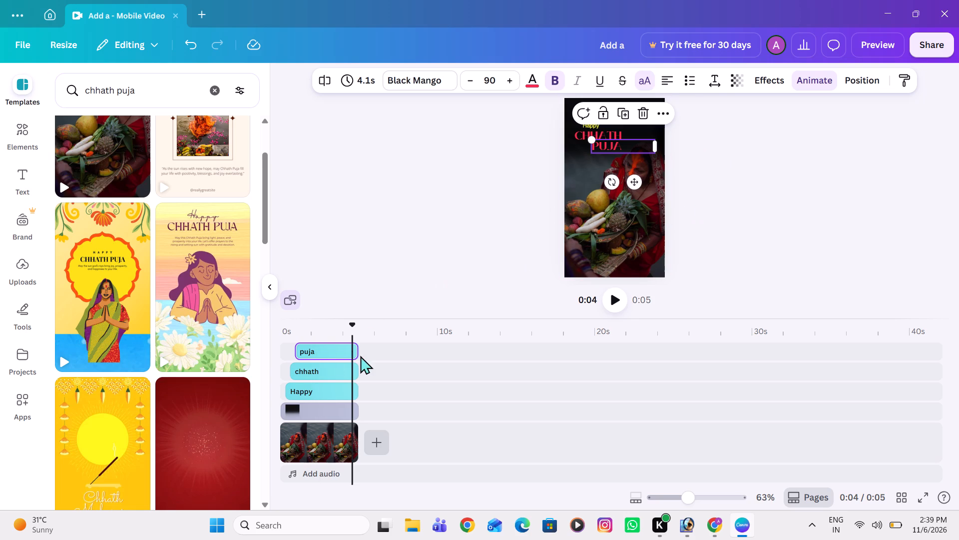
left_click_drag(353, 343, 671, 325, "ctrl")
left_click_drag(347, 366, 663, 373, "ctrl")
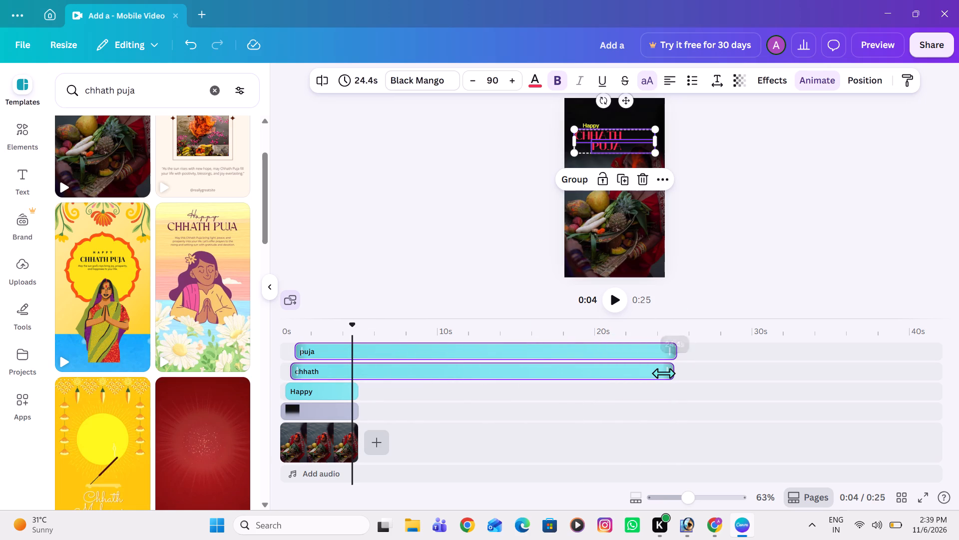
left_click(355, 393, "ctrl")
left_click_drag(357, 391, 789, 389, "ctrl")
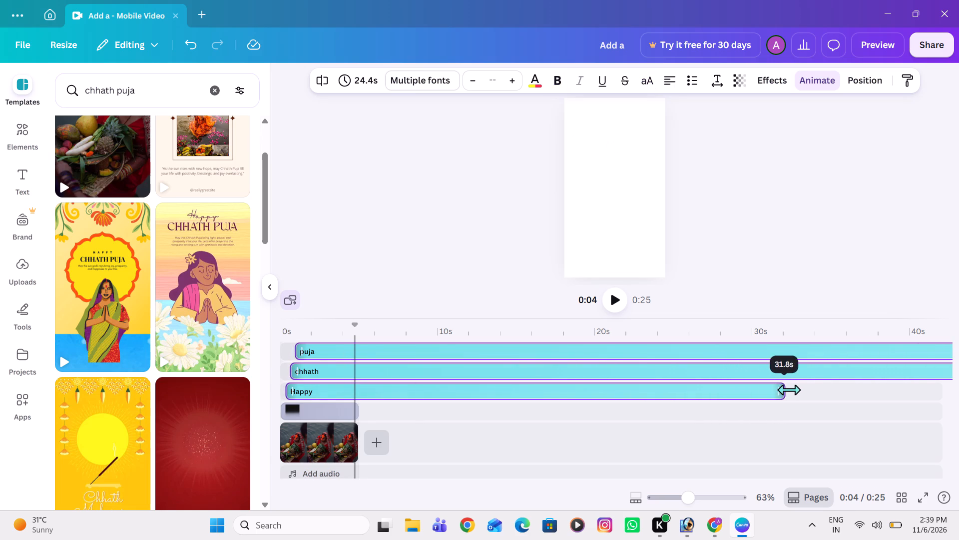
left_click_drag(789, 389, 866, 389, "ctrl")
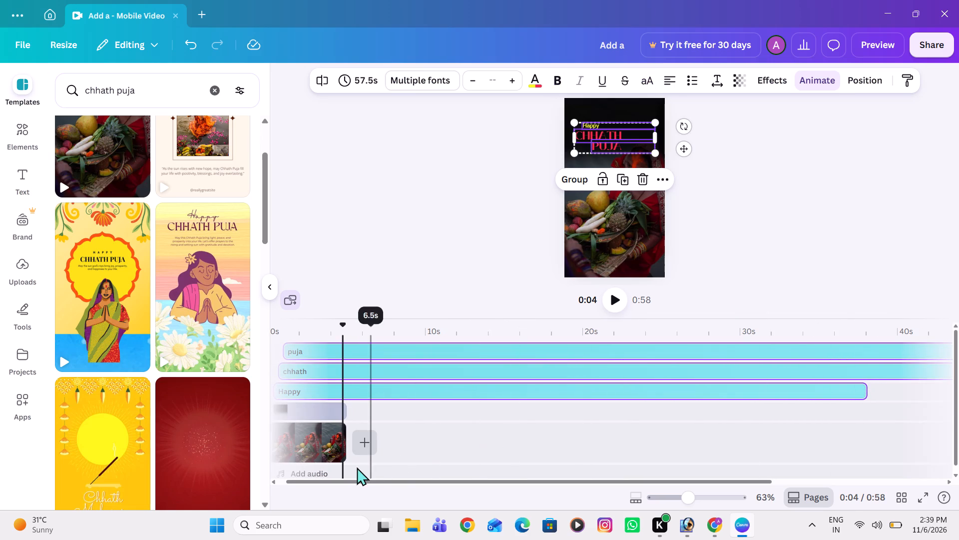
Extend the background photo clip of the woman with the fruit basket to about 1:01.
left_click_drag(327, 453, 356, 446)
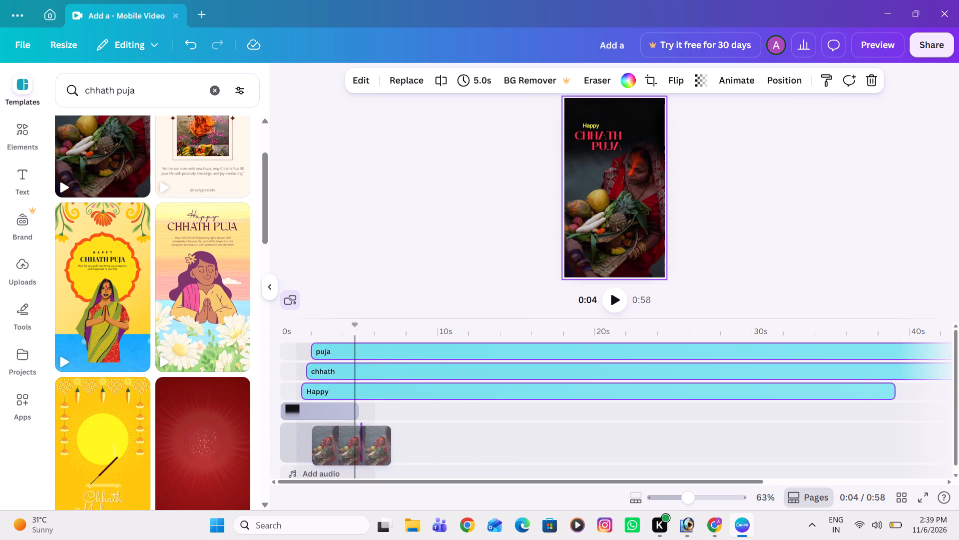
left_click_drag(356, 446, 518, 434)
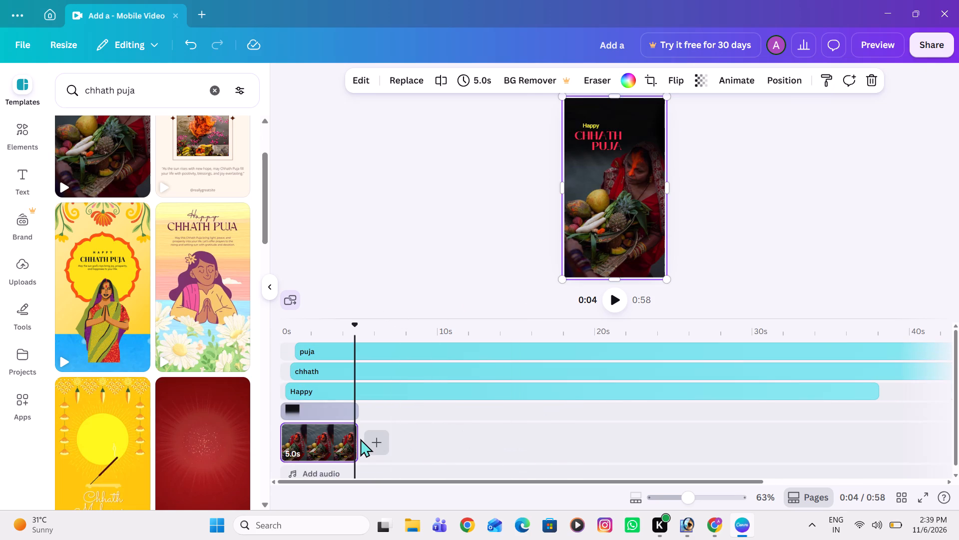
left_click_drag(352, 443, 368, 447, "ctrl")
left_click_drag(368, 447, 734, 428, "ctrl")
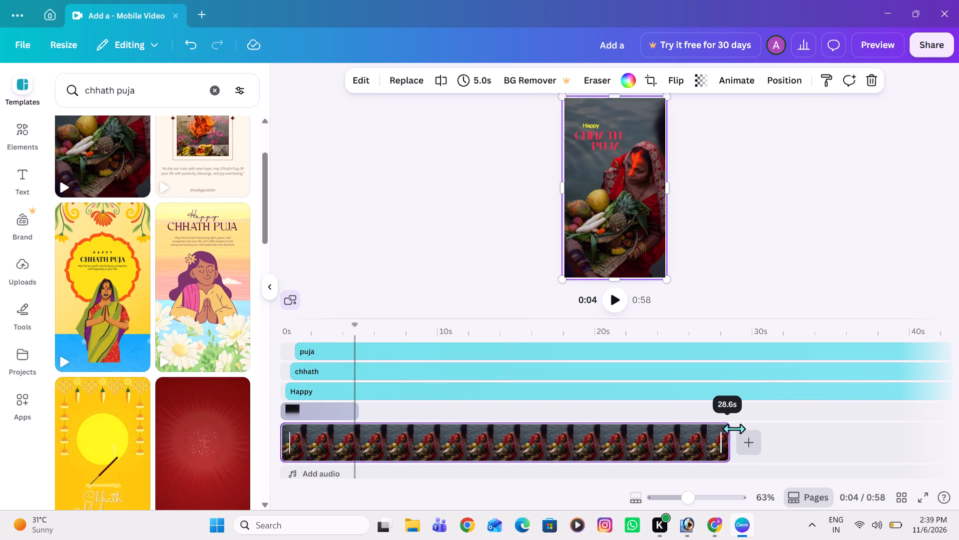
left_click_drag(734, 428, 937, 429, "ctrl")
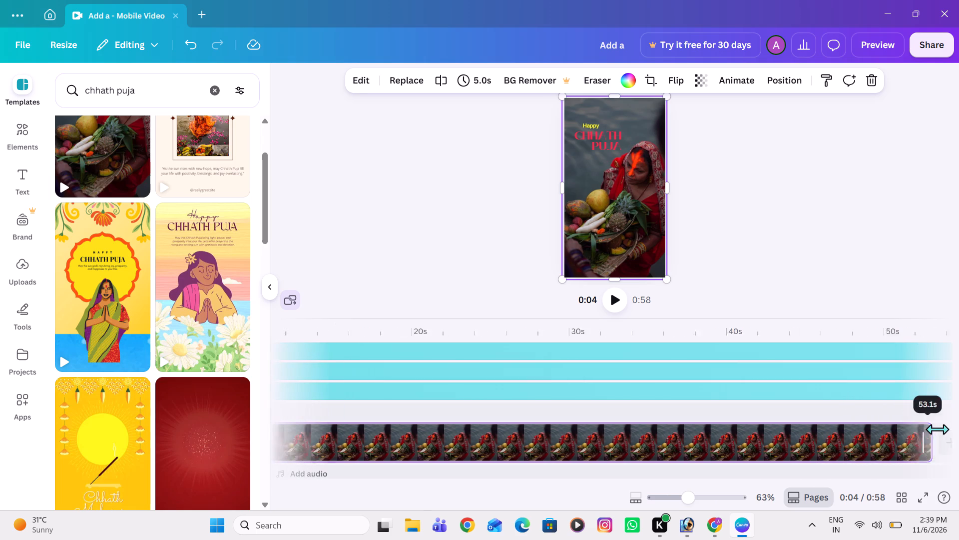
left_click_drag(937, 429, 953, 429, "ctrl")
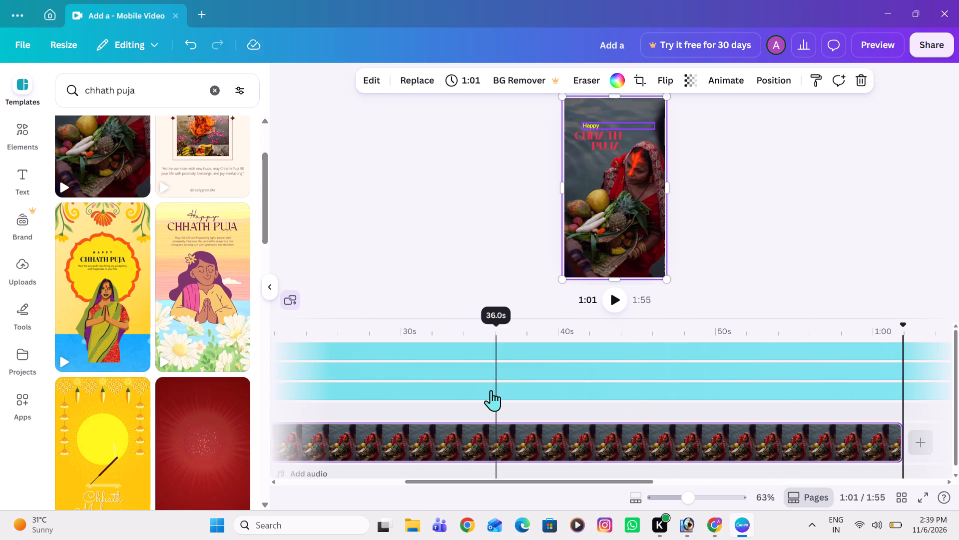
Play the extended video from about 1 second in to check how the opening looks, and pause it.
scroll(491, 390, "right", 7, "ctrl")
scroll(491, 390, "right", 6)
scroll(491, 390, "right", 7, "ctrl")
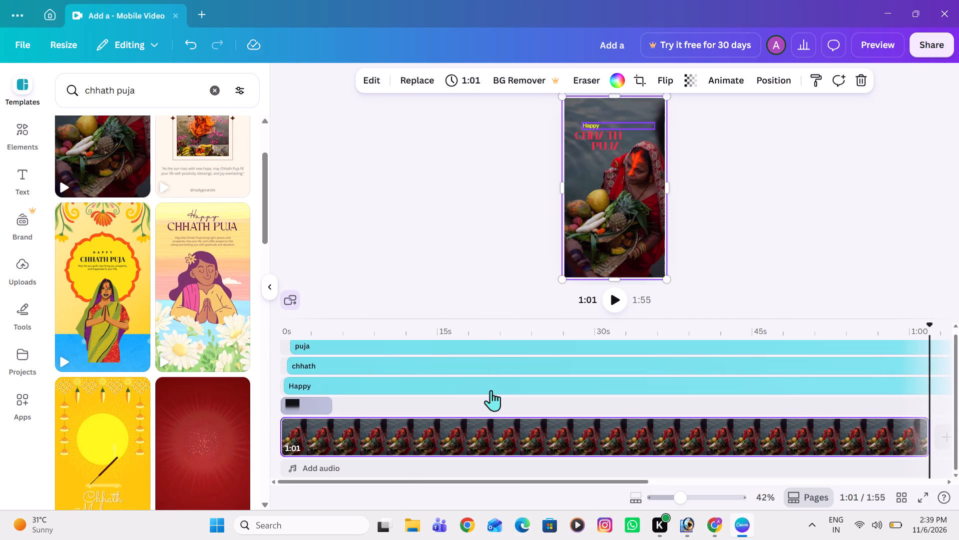
scroll(491, 390, "right", 5, "ctrl")
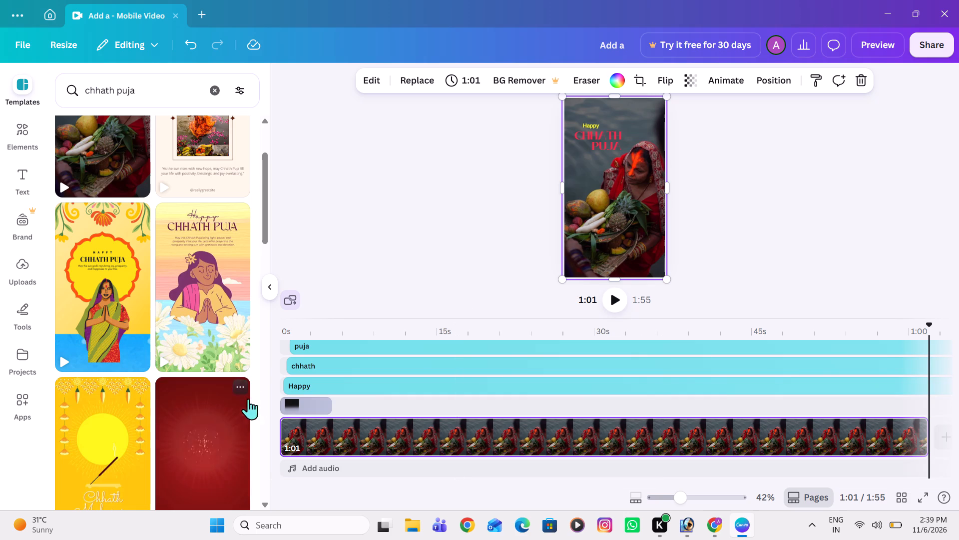
left_click(287, 379, "ctrl")
left_click(294, 380, "ctrl")
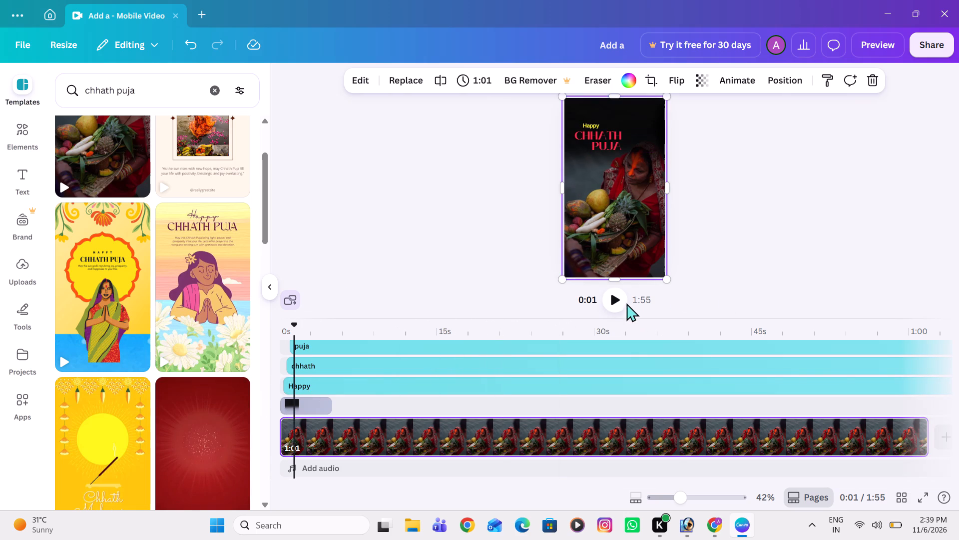
left_click(611, 304, "ctrl")
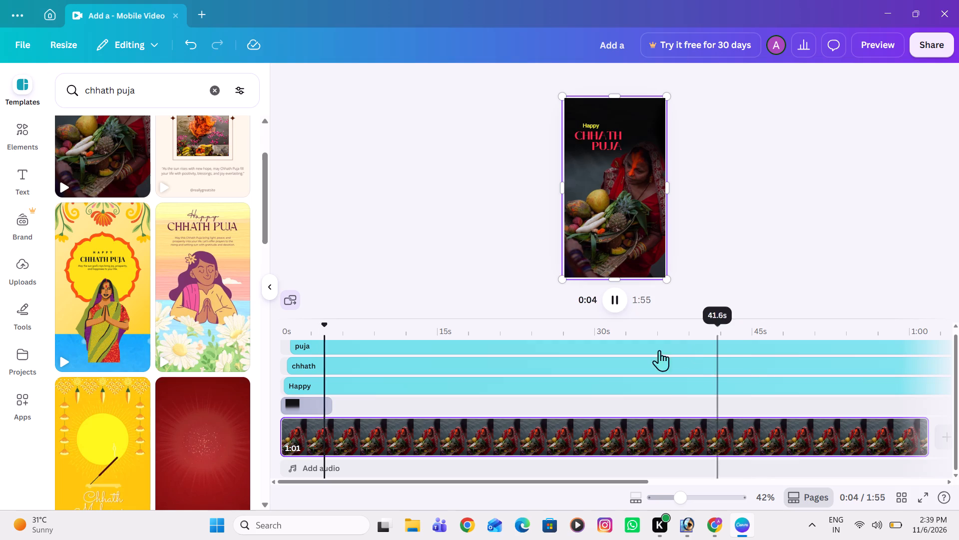
left_click(607, 304, "ctrl")
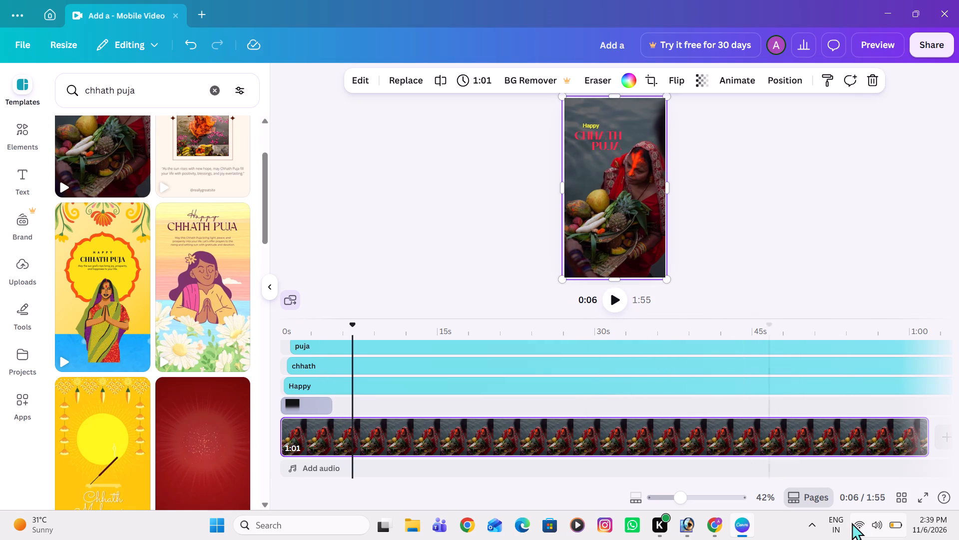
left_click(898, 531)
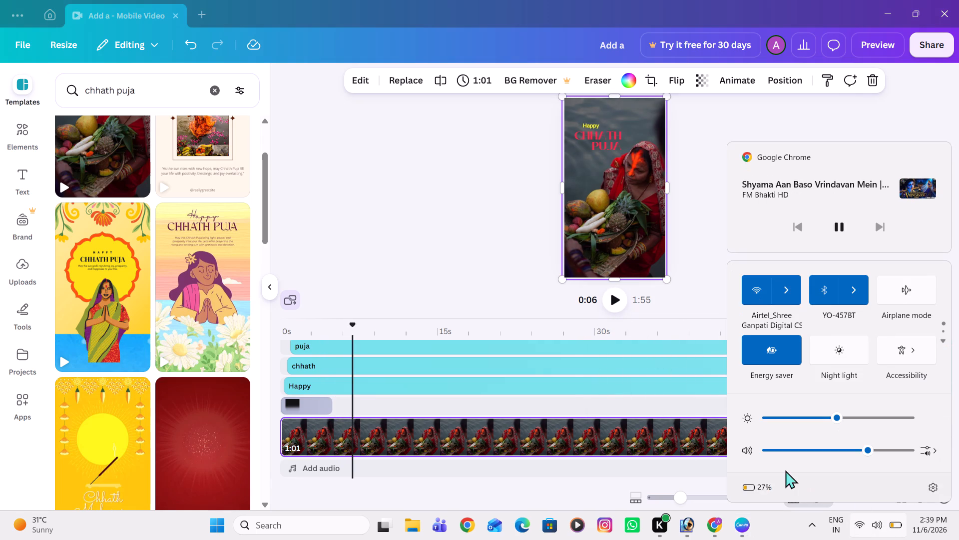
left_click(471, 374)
Add a small dark circle shape containing short text at about 28.2 seconds on the timeline.
triple_click(577, 389)
left_click(577, 389)
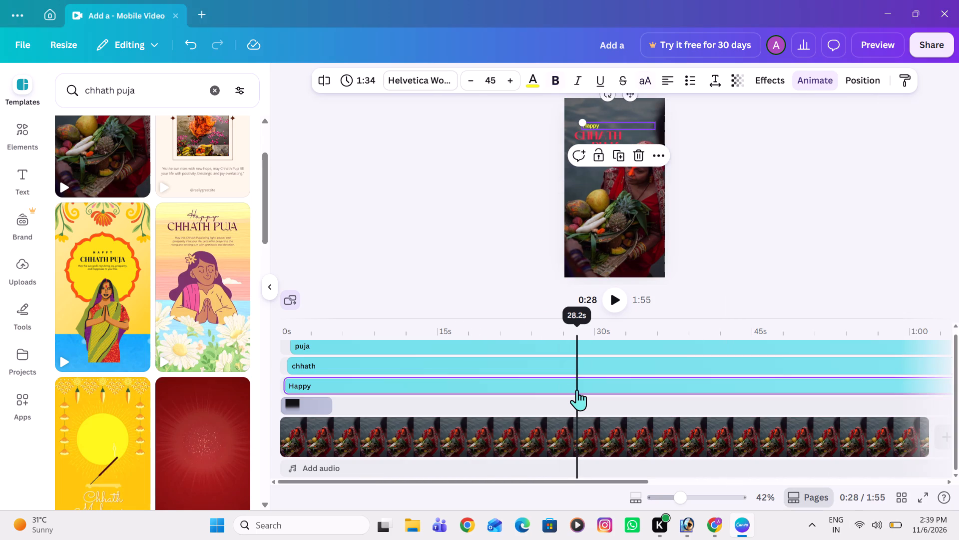
type("MFMFMFF,F,,C,V,V,V,")
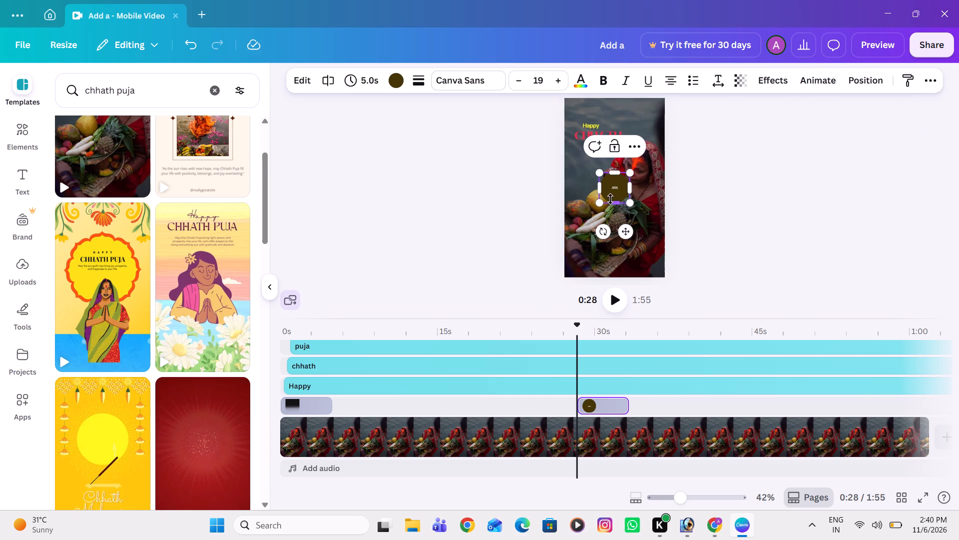
Delete characters from the text inside the dark circle shape.
left_click(614, 186)
key("BackSpace")
key("BackSpace")
key("BackSpace")
key("BackSpace")
key("BackSpace")
key("BackSpace")
key("BackSpace")
key("BackSpace")
key("BackSpace")
key("BackSpace")
key("BackSpace")
key("BackSpace")
key("BackSpace")
key("BackSpace")
key("BackSpace")
key("BackSpace")
key("BackSpace")
key("BackSpace")
key("BackSpace")
key("BackSpace")
key("BackSpace")
key("Right")
key("Right")
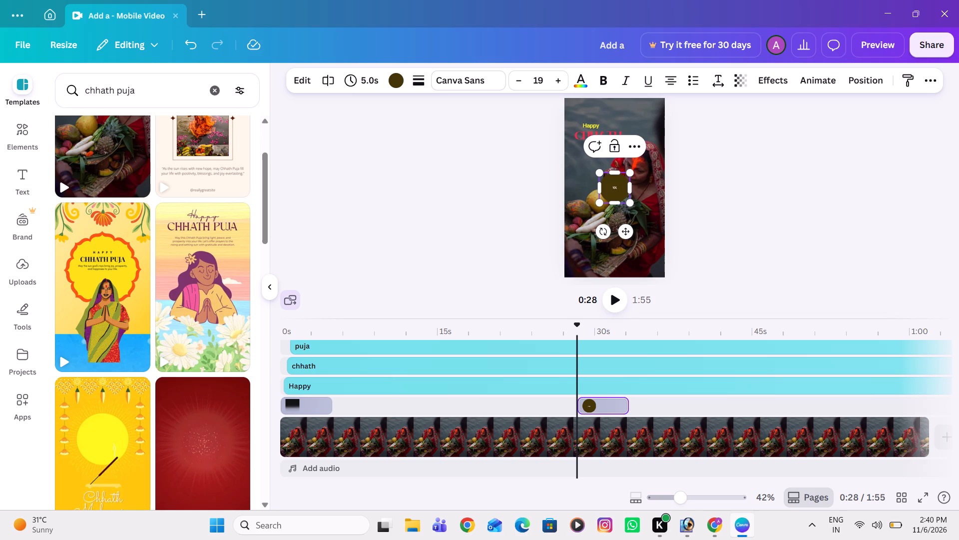
key("BackSpace")
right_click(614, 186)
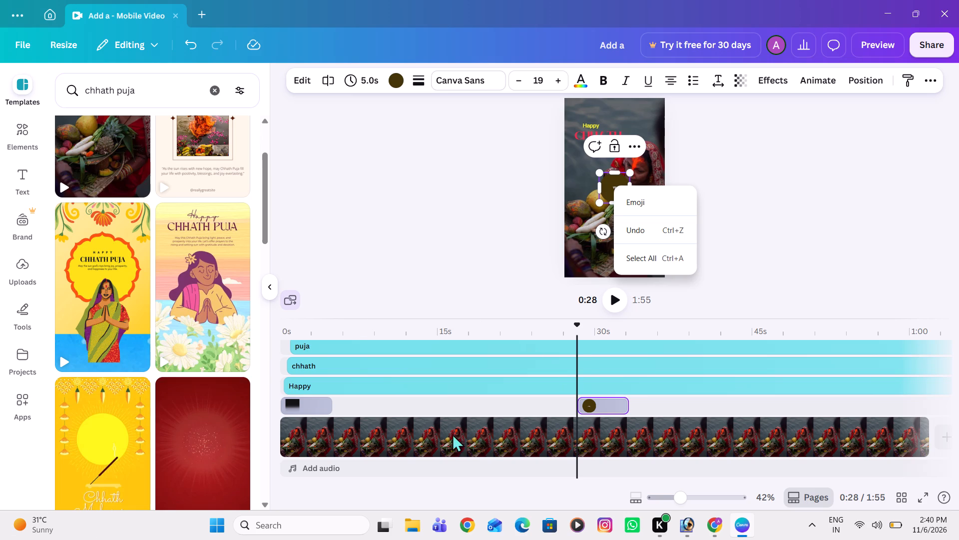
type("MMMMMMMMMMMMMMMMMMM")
Stretch the dark circle's clip at both ends to about 52.2 seconds, starting right after the dark gradient clip.
double_click(621, 405)
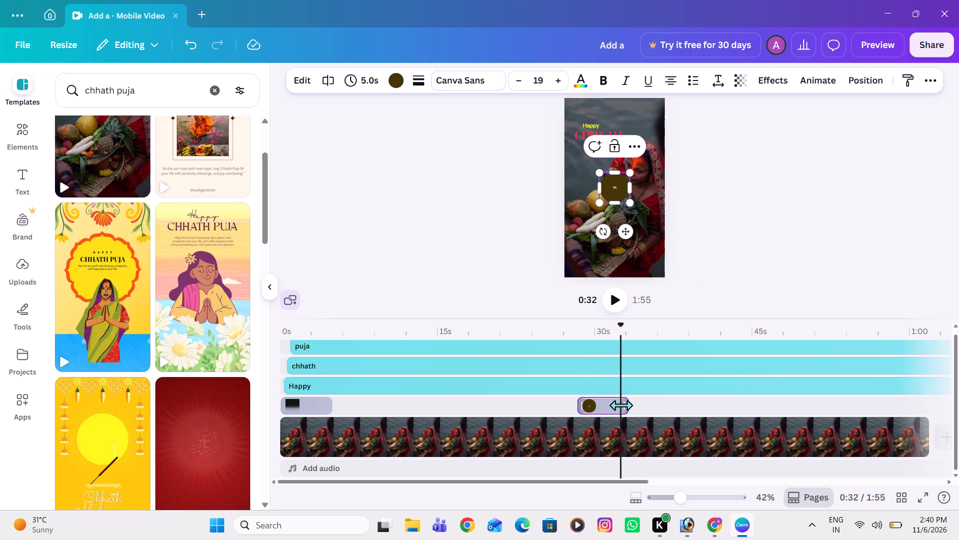
left_click_drag(621, 405, 811, 422)
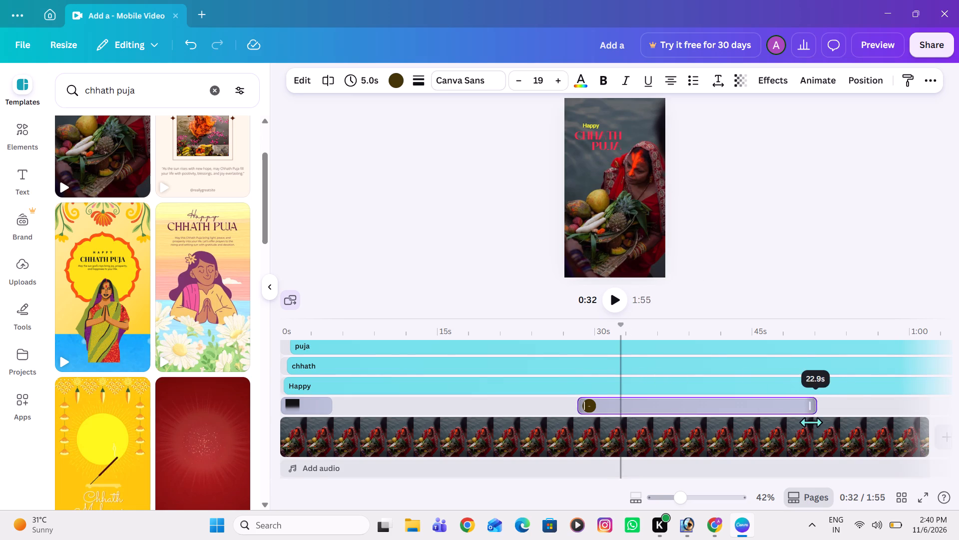
left_click_drag(811, 422, 866, 431)
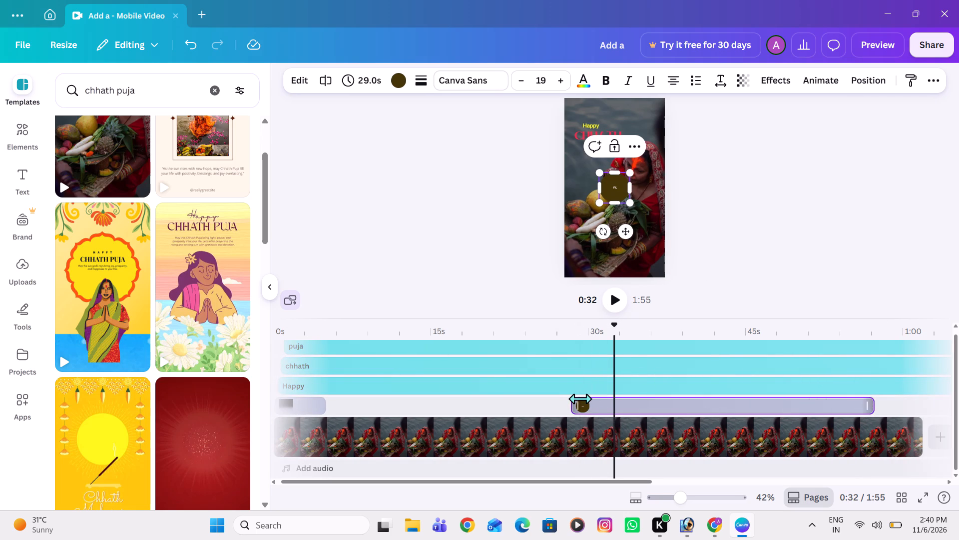
left_click_drag(580, 398, 446, 404)
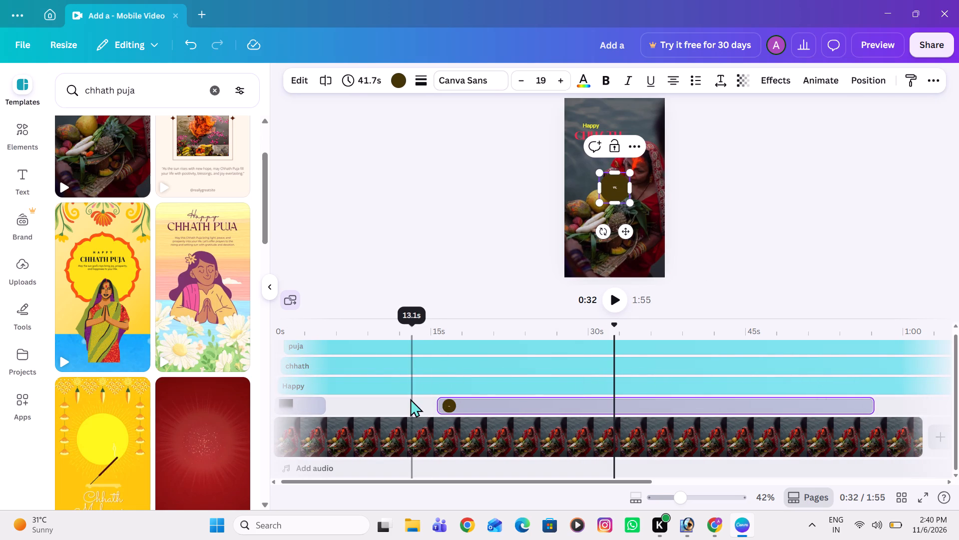
left_click_drag(441, 402, 360, 405)
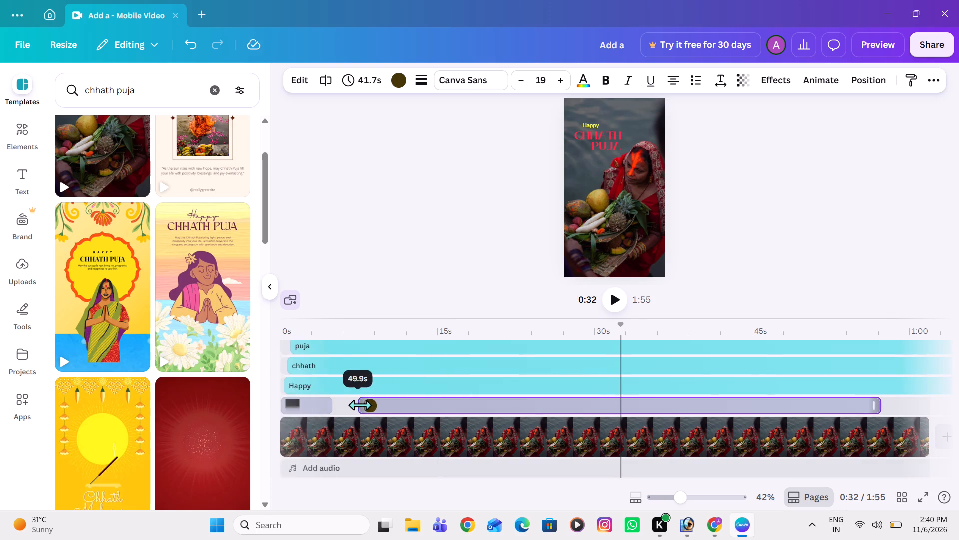
left_click_drag(360, 405, 343, 396)
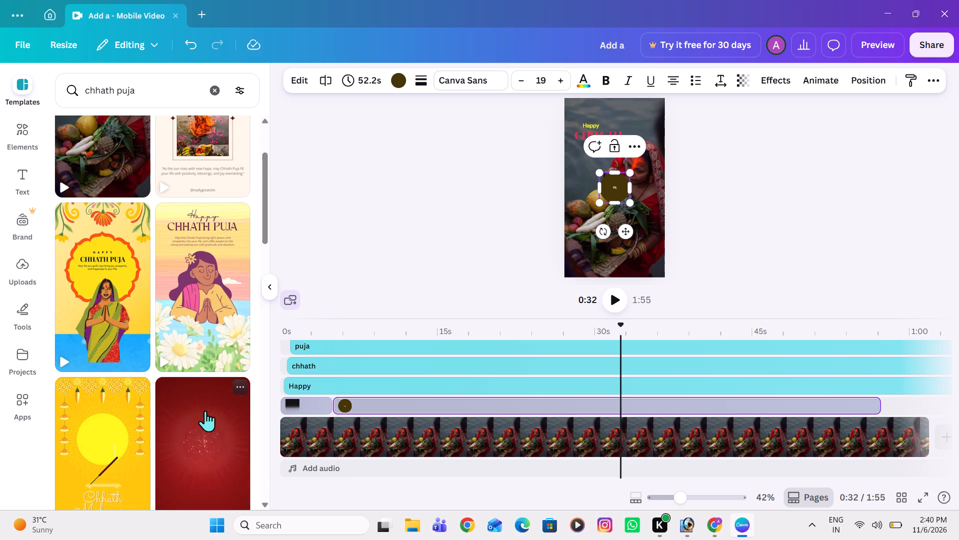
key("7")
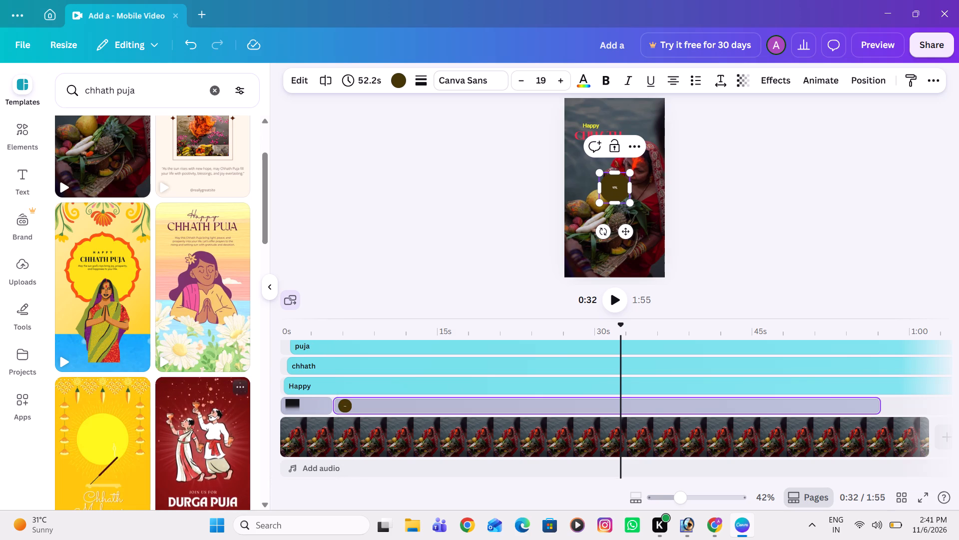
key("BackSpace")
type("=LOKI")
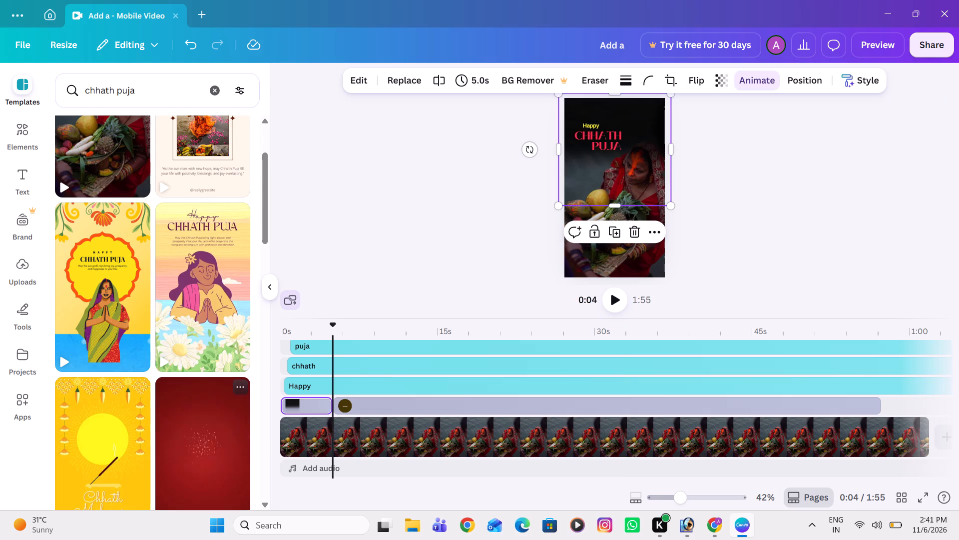
Open the red Durga Puja mobile video template from the search results to see its pages.
left_click(205, 410)
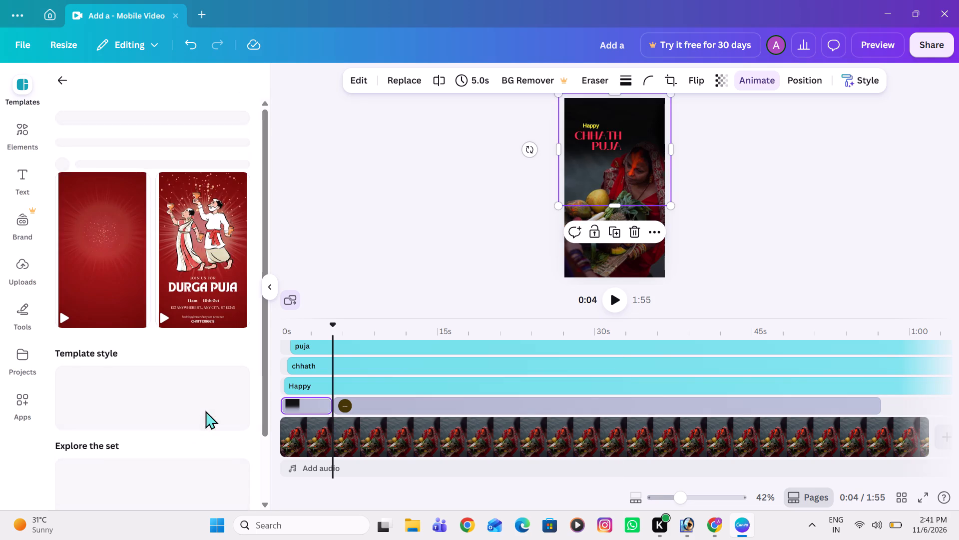
left_click(205, 410)
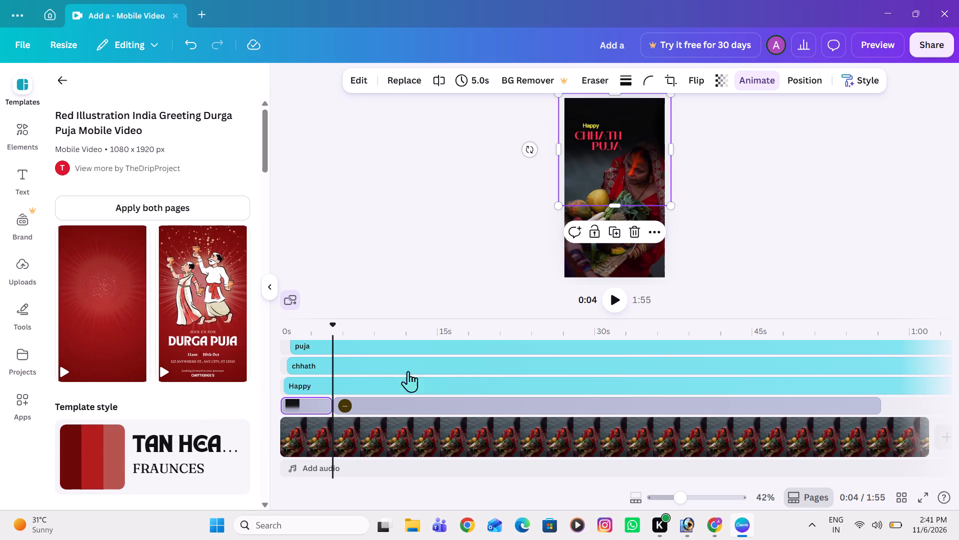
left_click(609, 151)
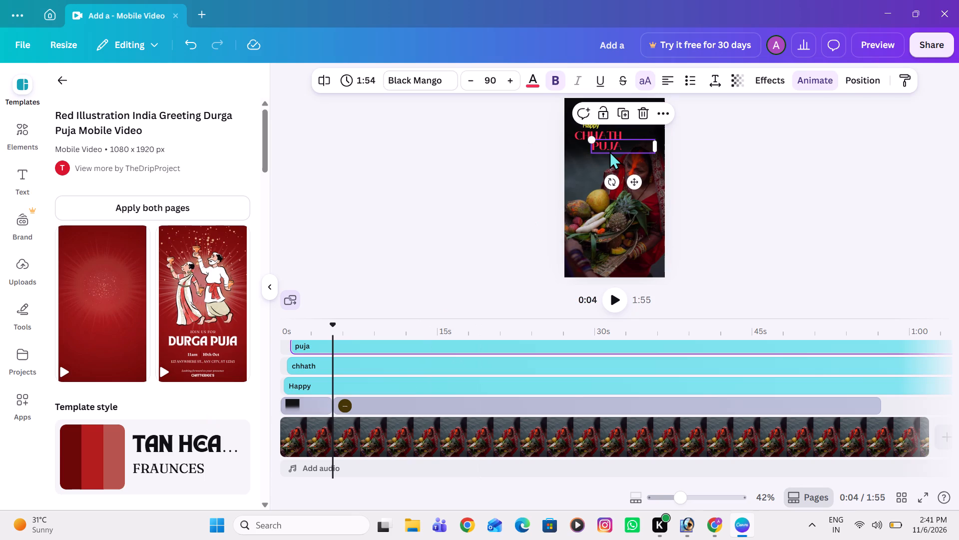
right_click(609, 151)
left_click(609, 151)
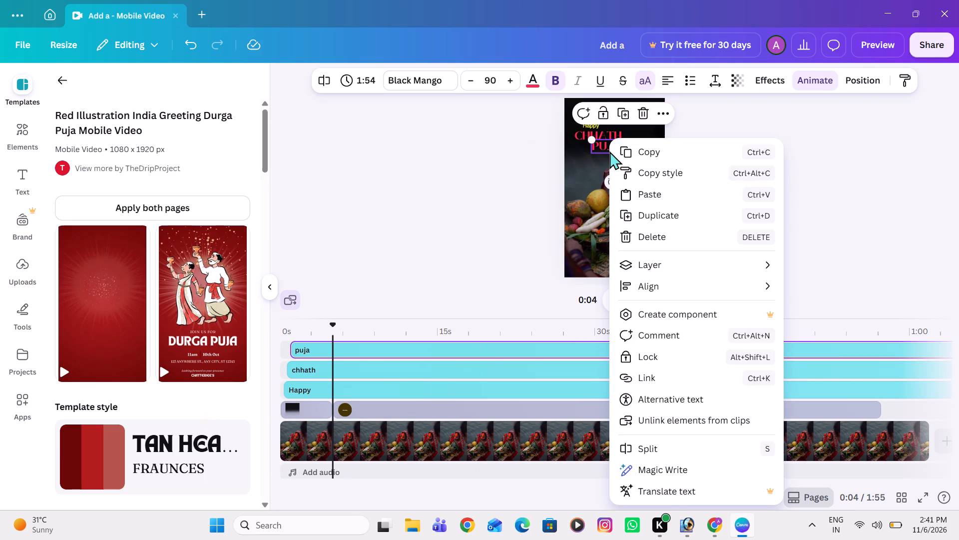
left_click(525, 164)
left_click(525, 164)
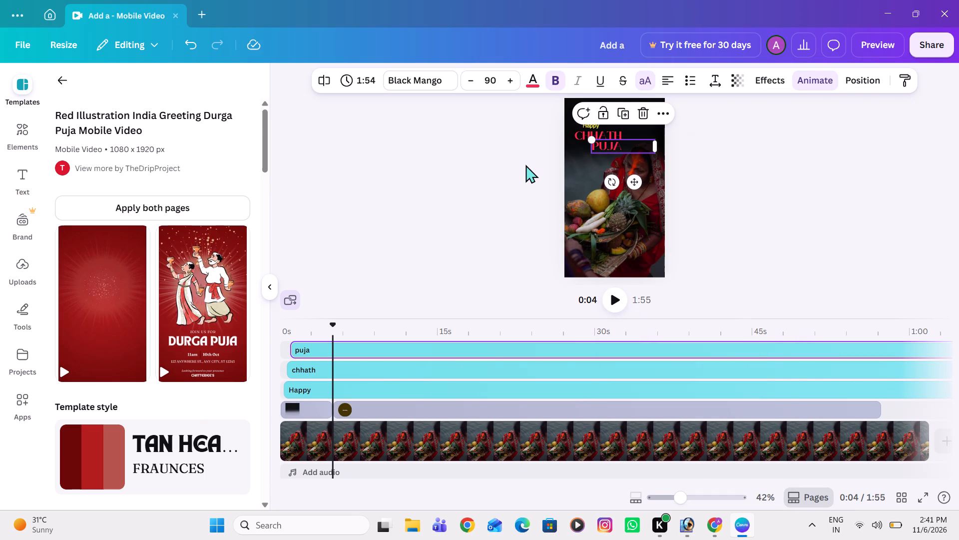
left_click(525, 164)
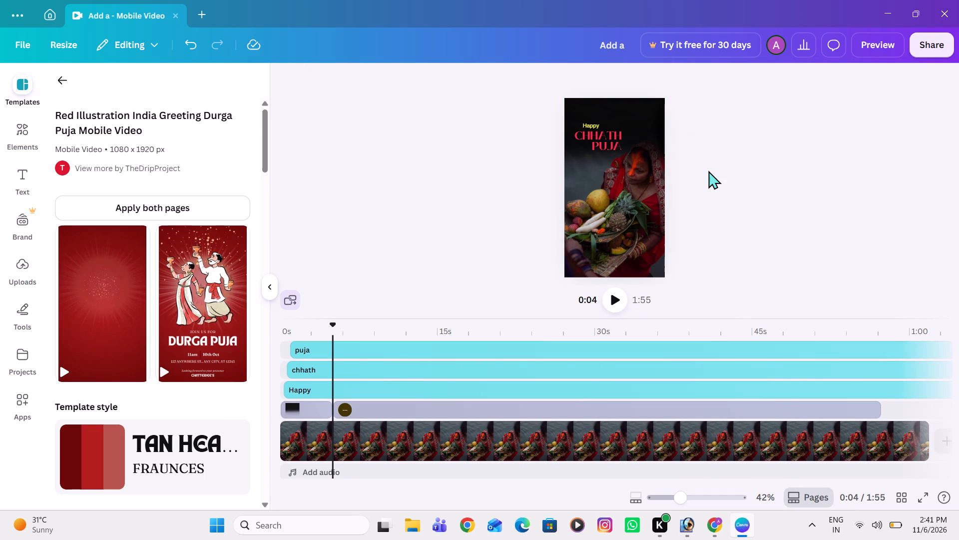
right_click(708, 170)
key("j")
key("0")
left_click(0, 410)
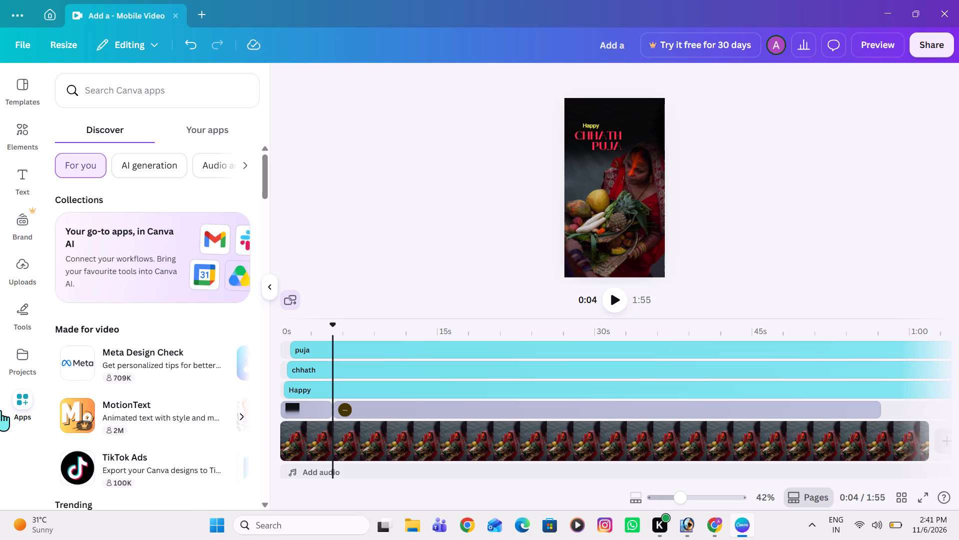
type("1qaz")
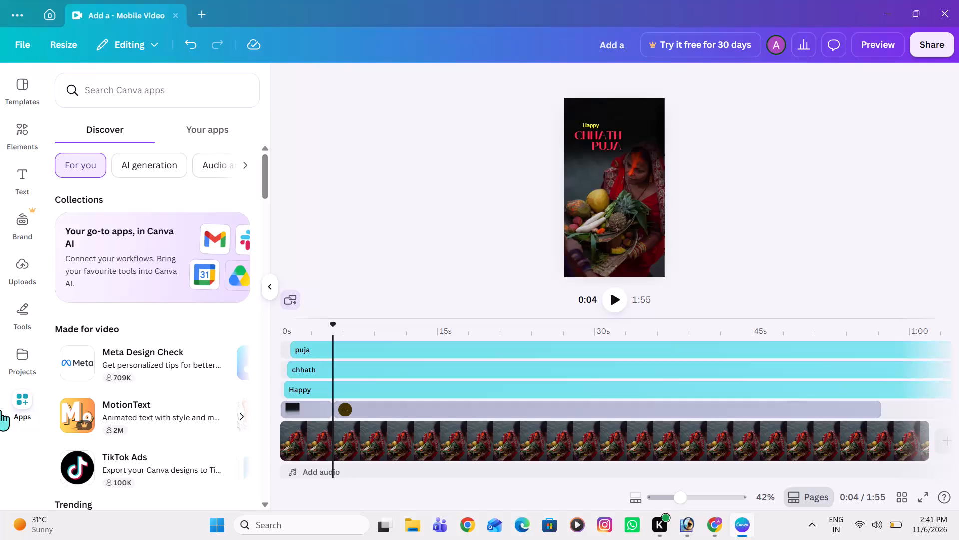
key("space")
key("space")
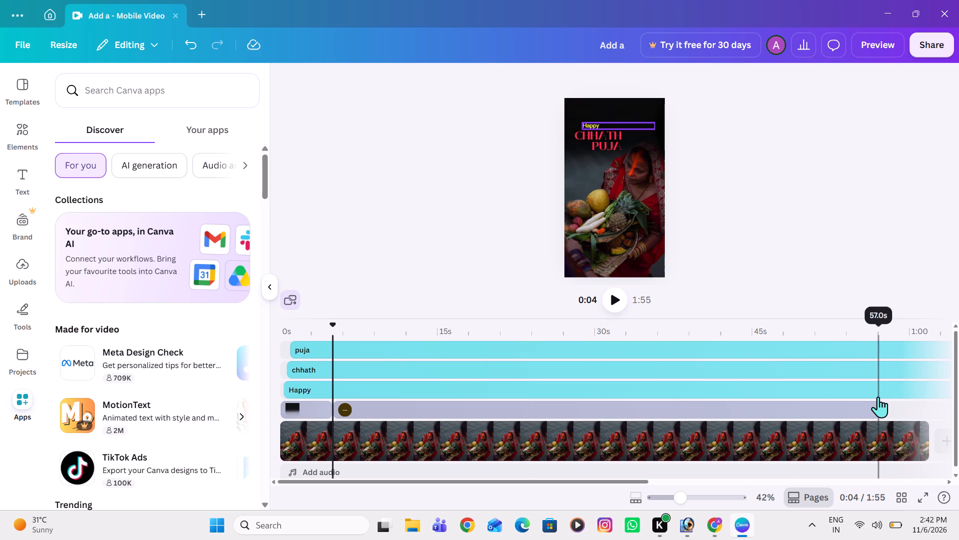
Shift the "Happy" text clip on the timeline to start at about 3 seconds.
left_click_drag(878, 396, 882, 408)
left_click_drag(882, 408, 905, 408)
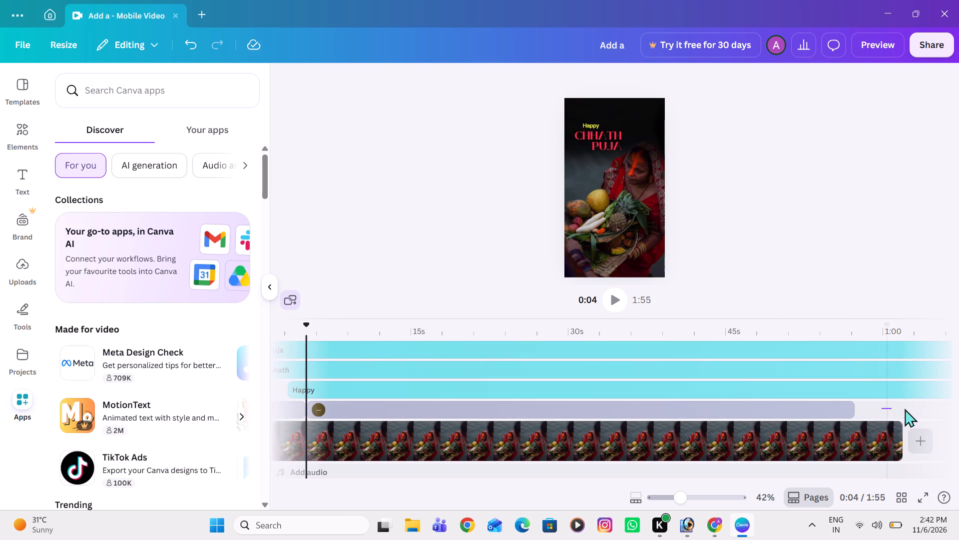
left_click_drag(905, 408, 929, 407)
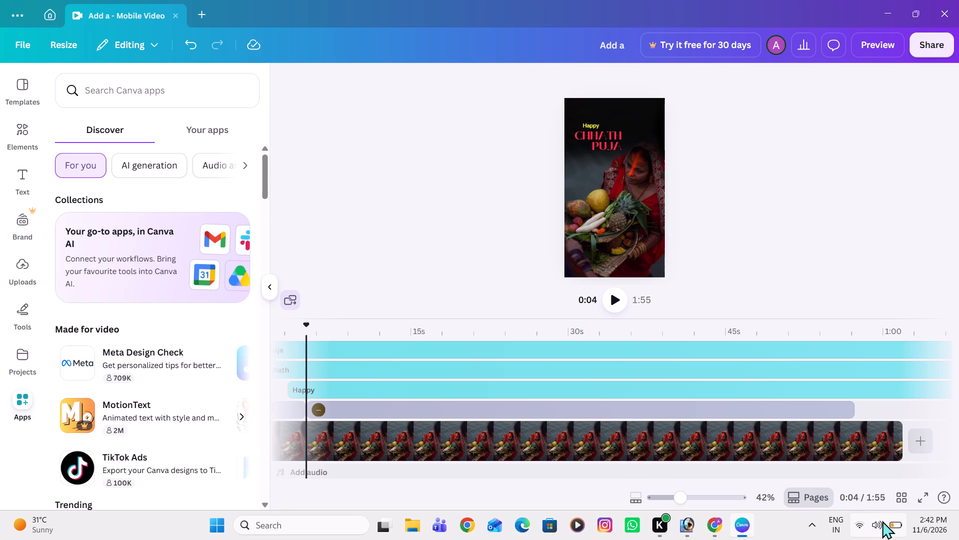
Turn off energy saver and slightly lower the screen brightness in the system's quick settings.
left_click(883, 521)
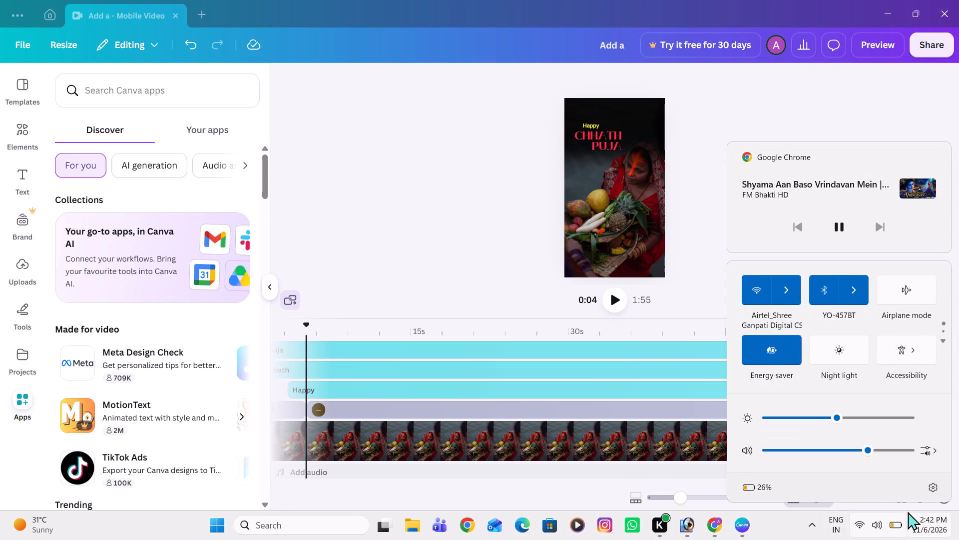
left_click(442, 498)
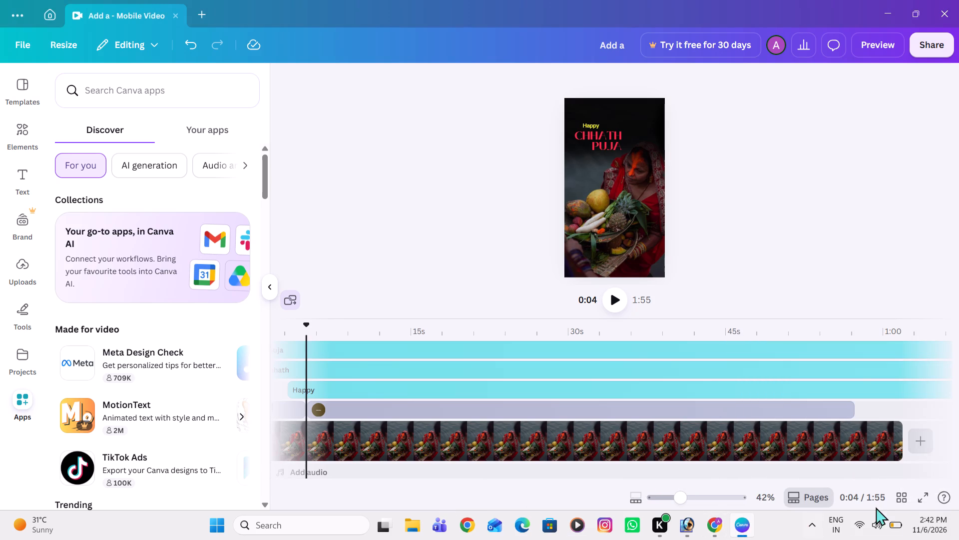
left_click(903, 533)
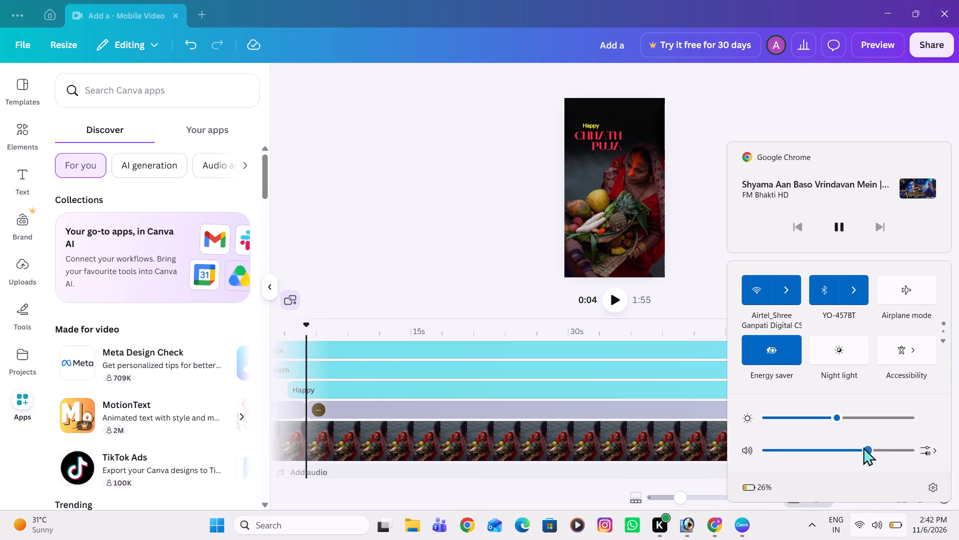
left_click(779, 359)
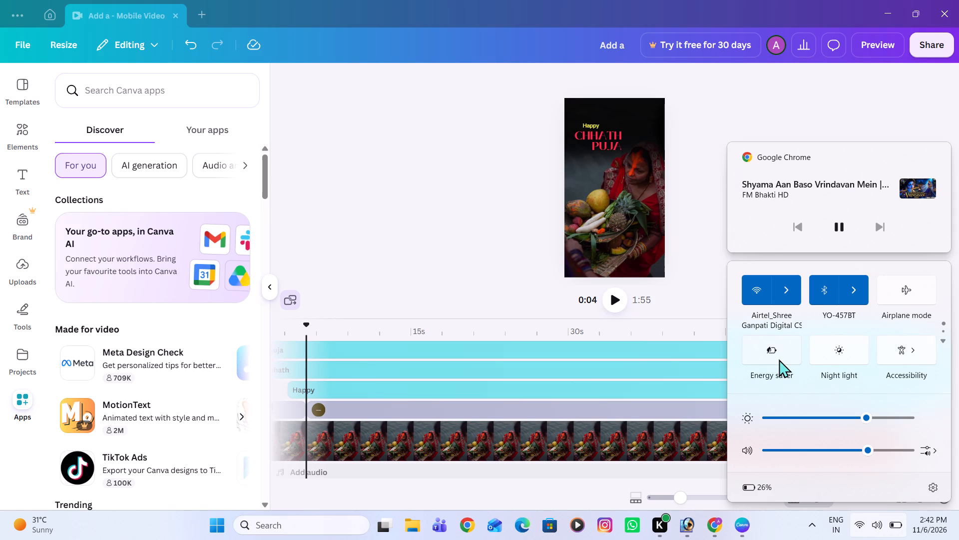
left_click(845, 414)
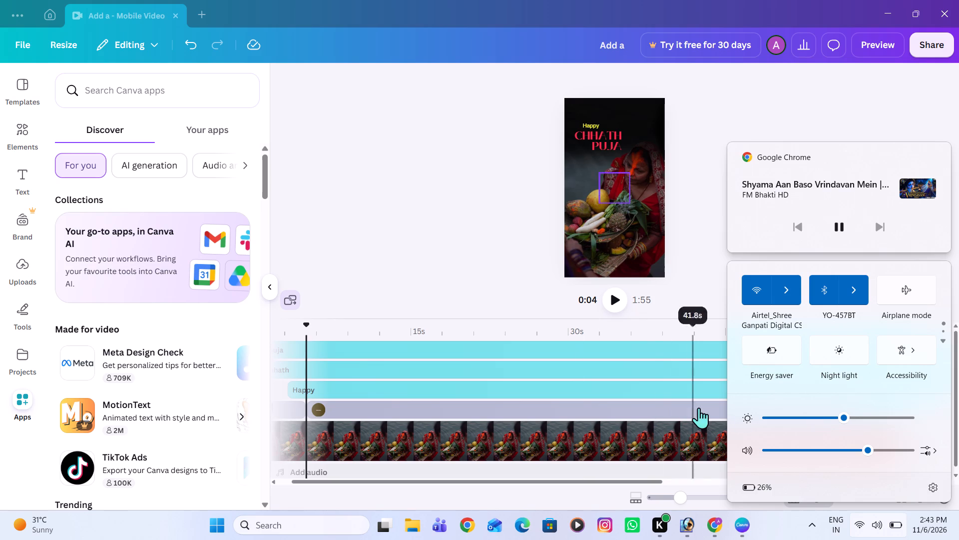
left_click(471, 253)
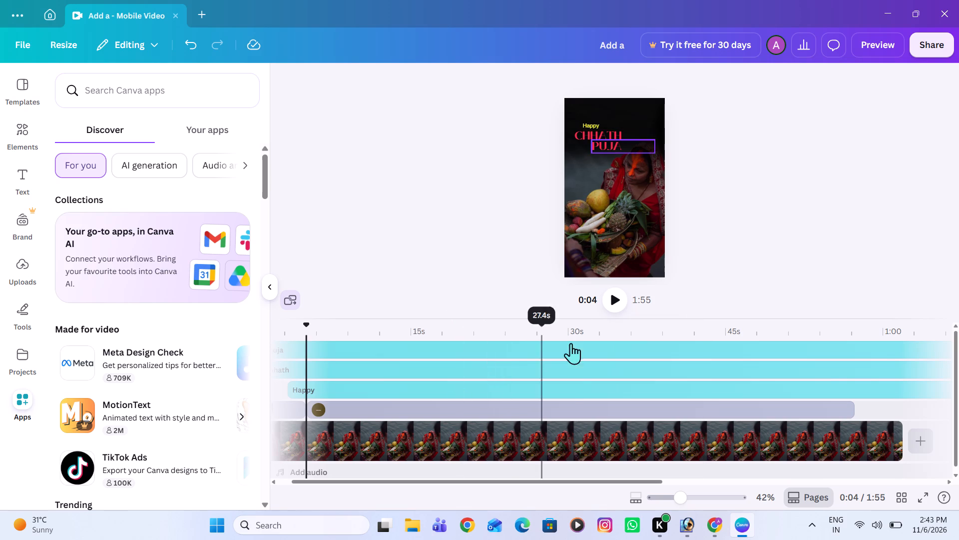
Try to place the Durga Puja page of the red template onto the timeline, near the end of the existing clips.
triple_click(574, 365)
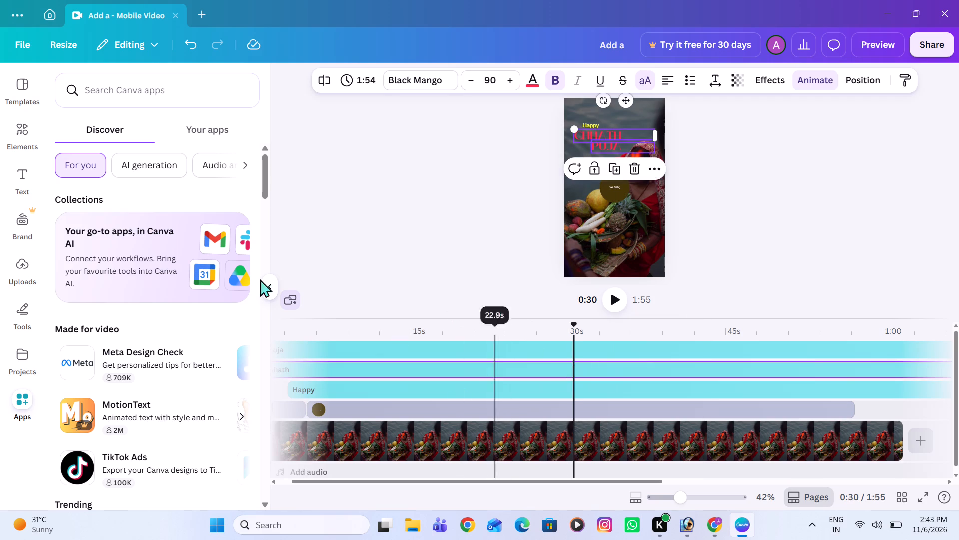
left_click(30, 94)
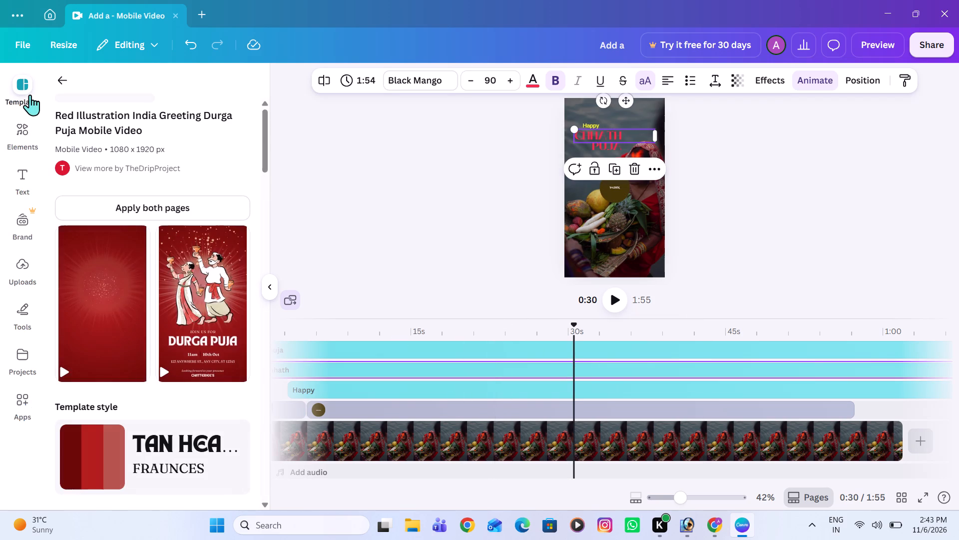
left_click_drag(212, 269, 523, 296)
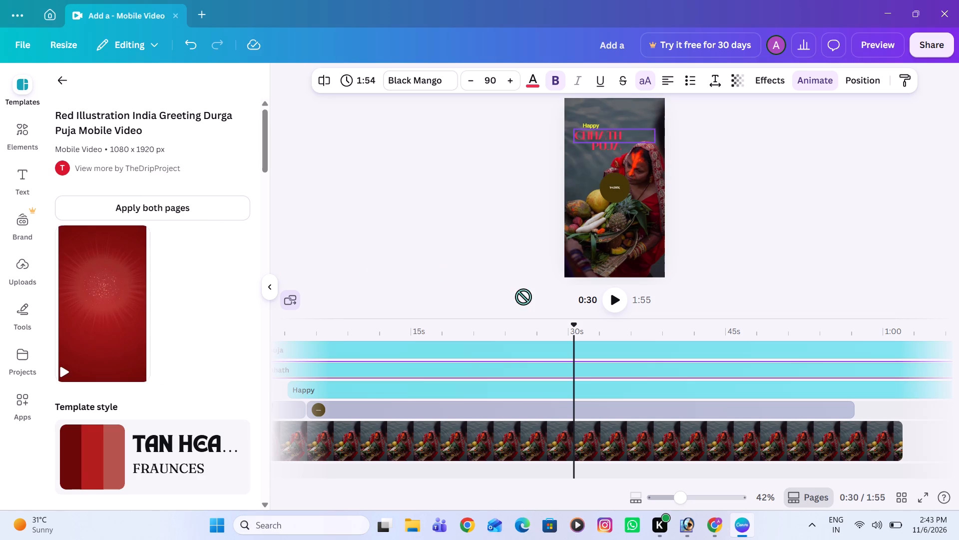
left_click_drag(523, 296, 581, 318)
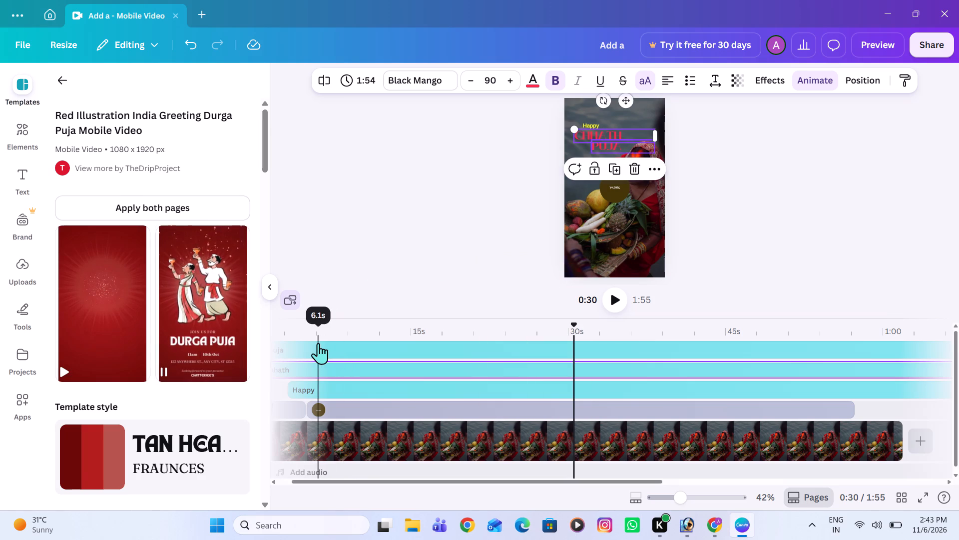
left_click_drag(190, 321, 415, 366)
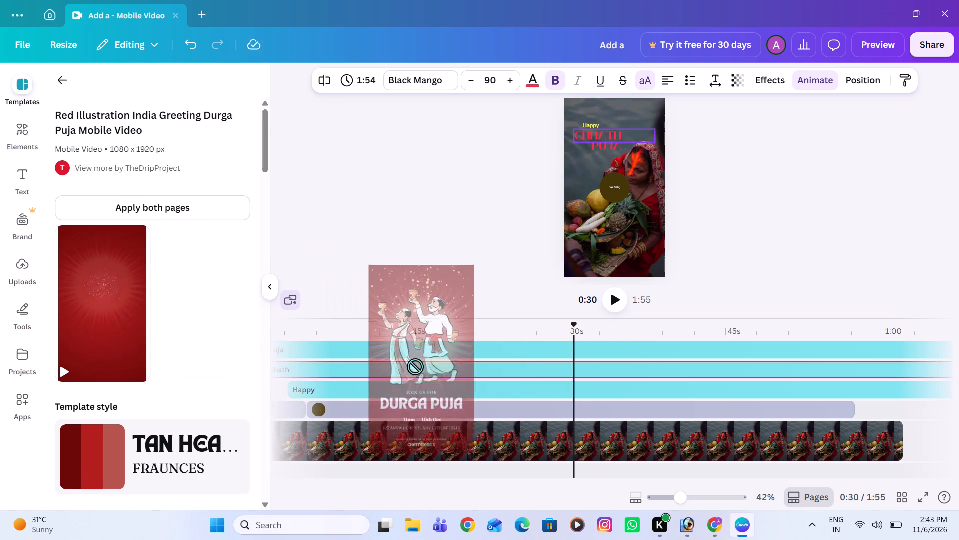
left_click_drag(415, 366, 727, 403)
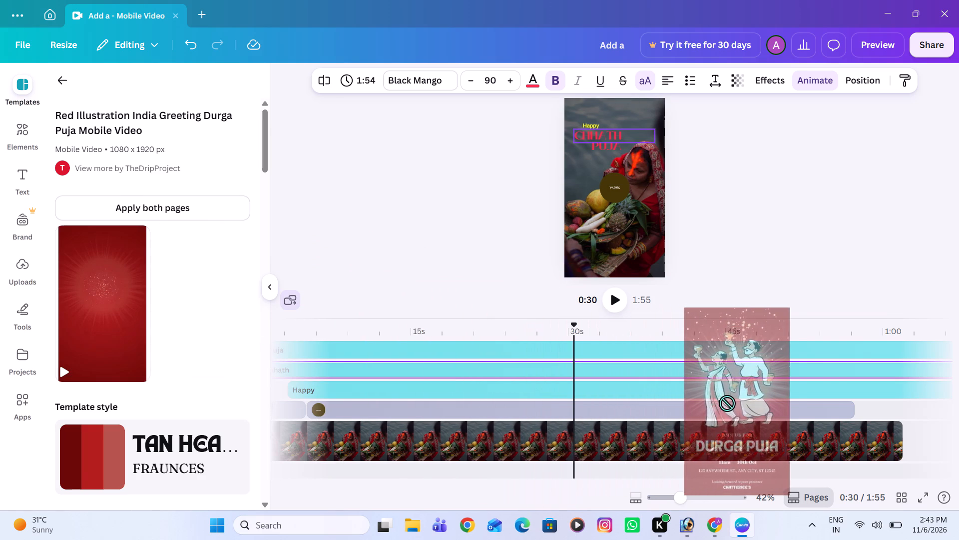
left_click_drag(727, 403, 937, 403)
Look along the timeline to check the arrangement and ends of the text, shape and background clips.
scroll(895, 441, "left", 6)
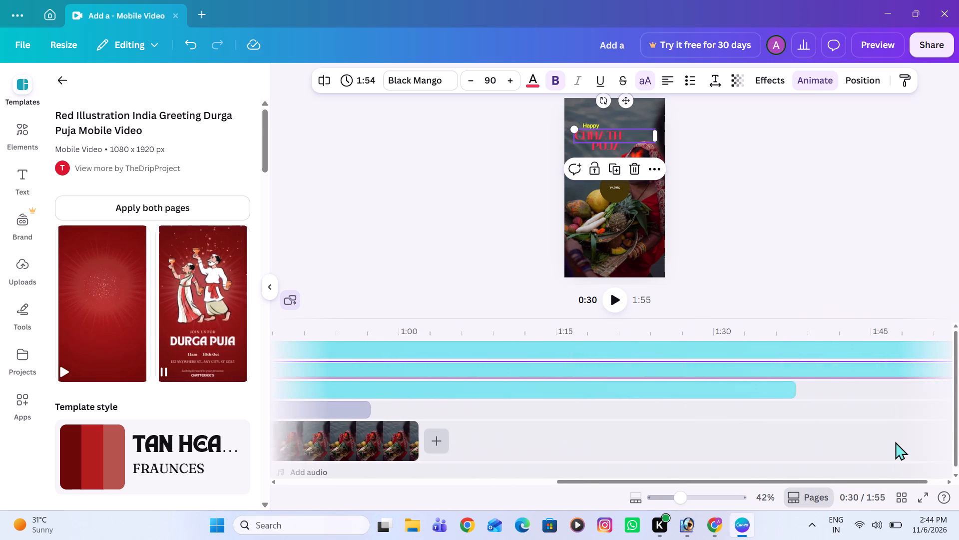
scroll(895, 441, "left", 20)
scroll(895, 441, "down", 6)
scroll(895, 441, "right", 8)
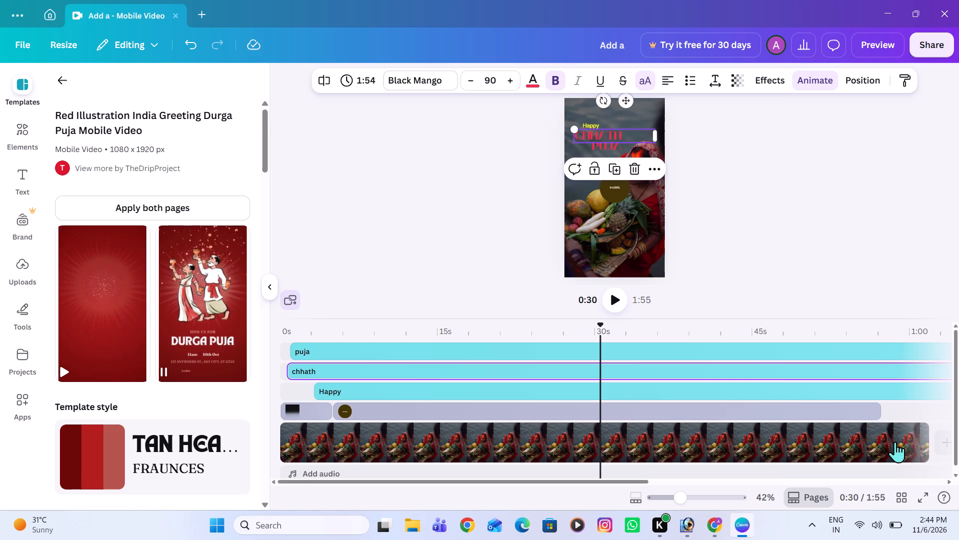
scroll(469, 440, "left", 5)
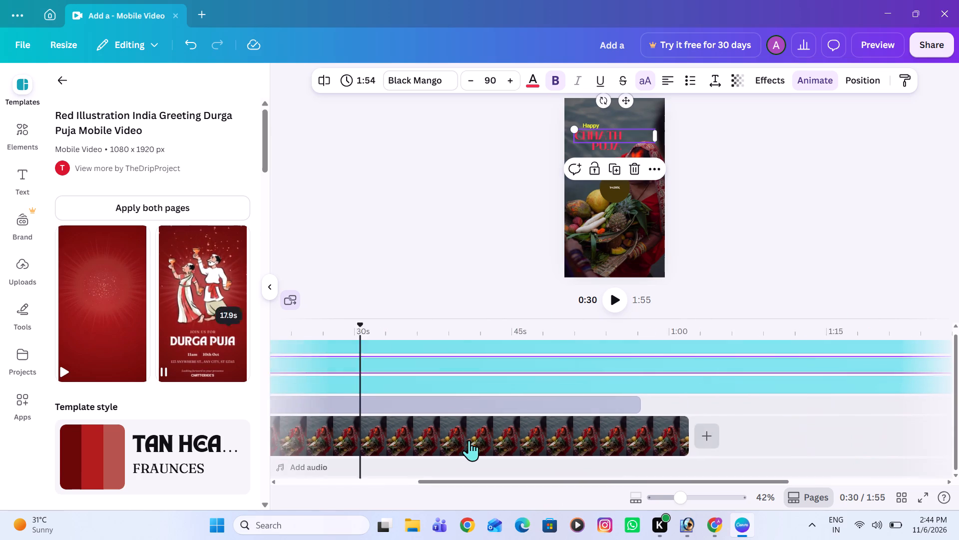
scroll(469, 440, "right", 14)
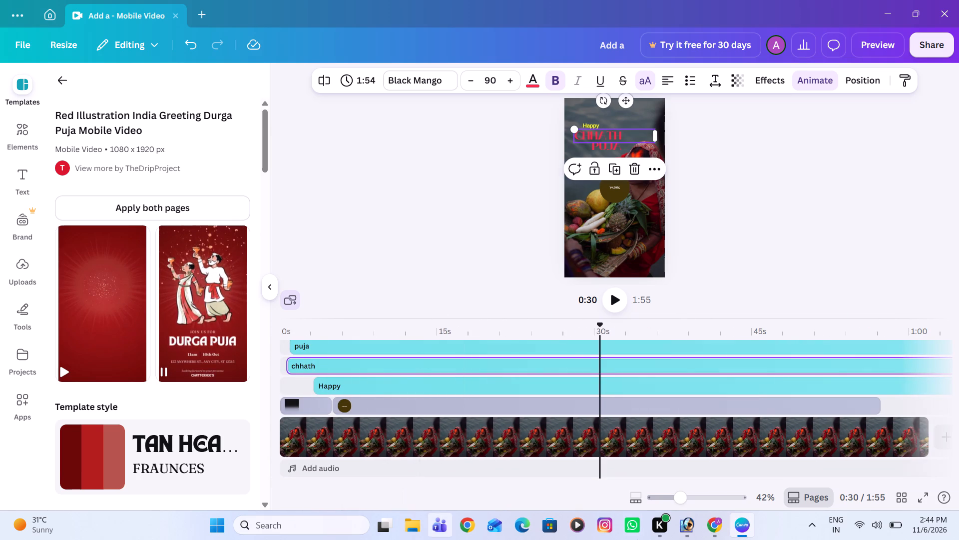